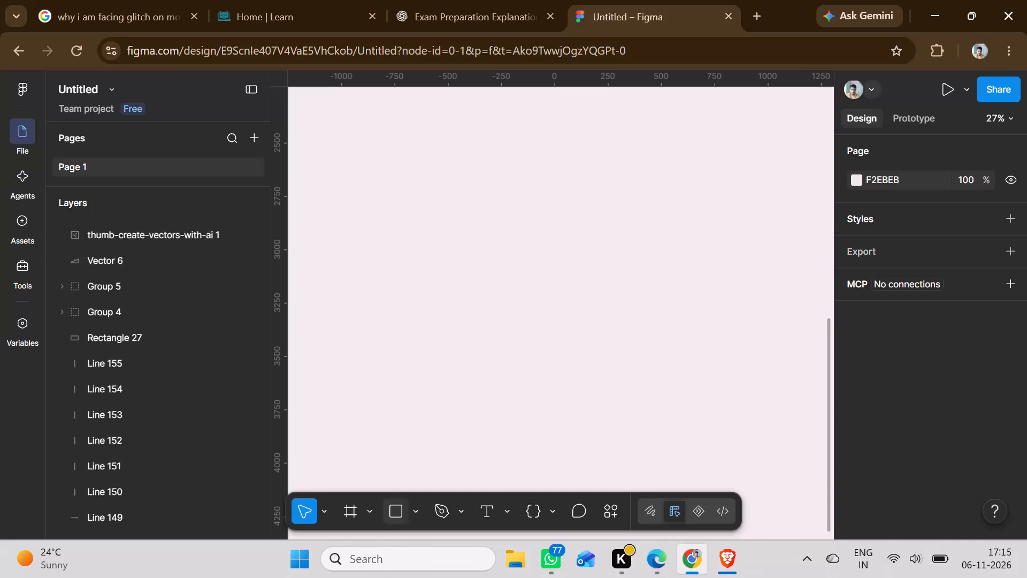
# Draw a large rectangle about 2205 × 1513 on the empty canvas area.
pyautogui.moveTo(338, 140); pyautogui.dragTo(516, 274)
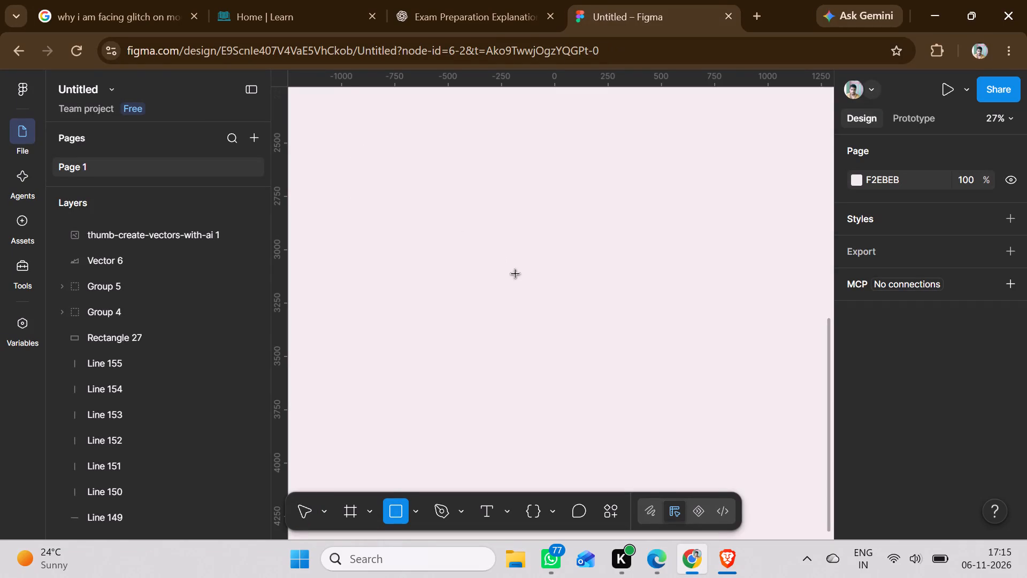
pyautogui.moveTo(516, 274); pyautogui.dragTo(740, 481)
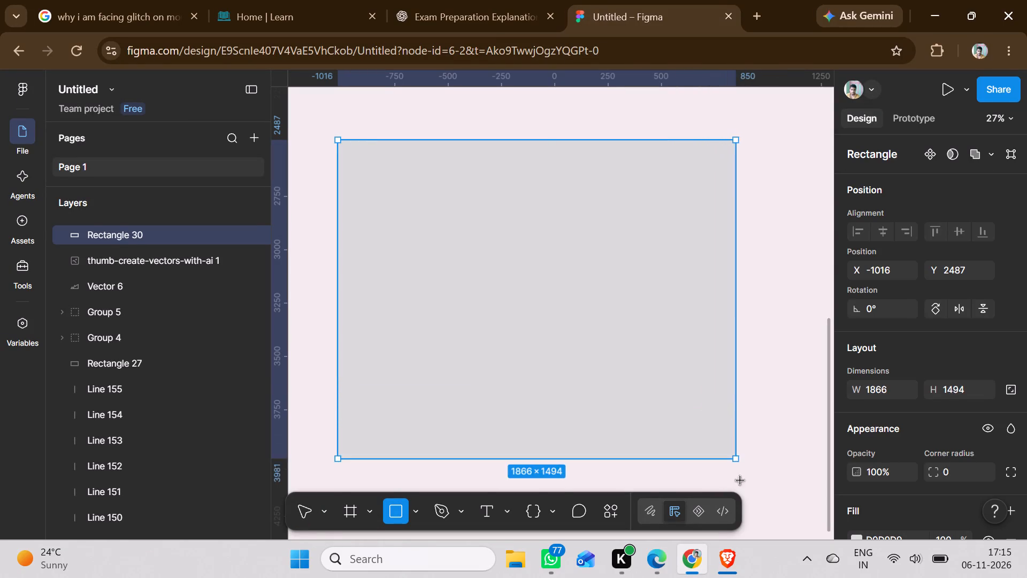
pyautogui.moveTo(740, 481); pyautogui.dragTo(801, 462)
pyautogui.click(491, 379)
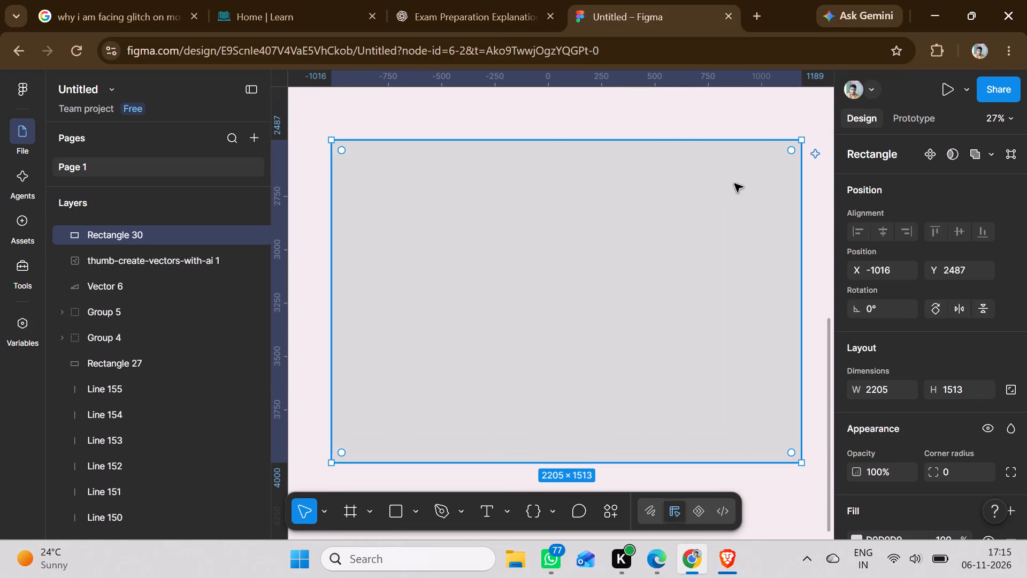
pyautogui.click(619, 309)
# Set the new rectangle's fill to the light pink ECDBDB.
pyautogui.click(530, 123)
pyautogui.click(548, 248)
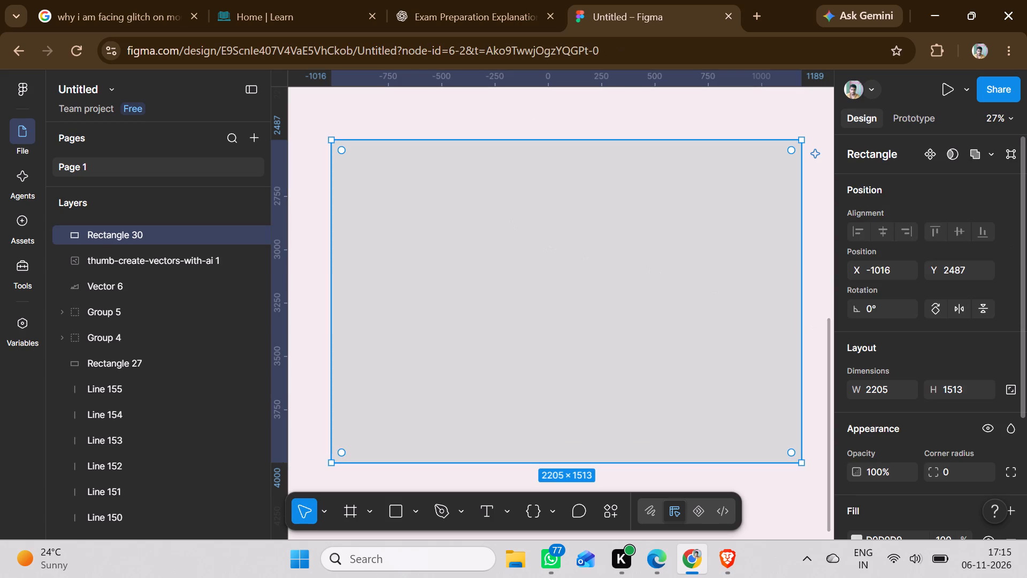
pyautogui.scroll(-2, 933, 394)
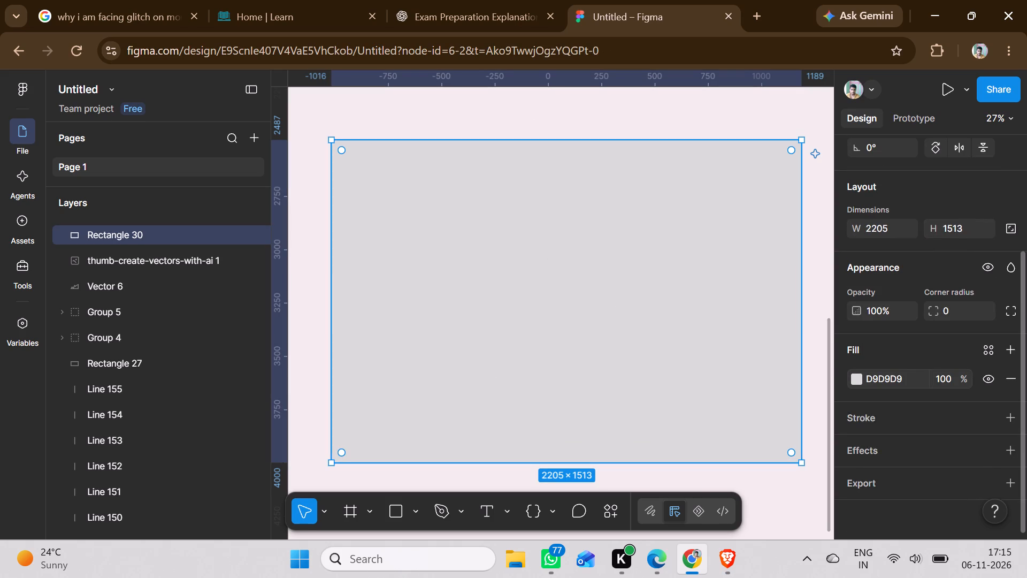
pyautogui.click(856, 379)
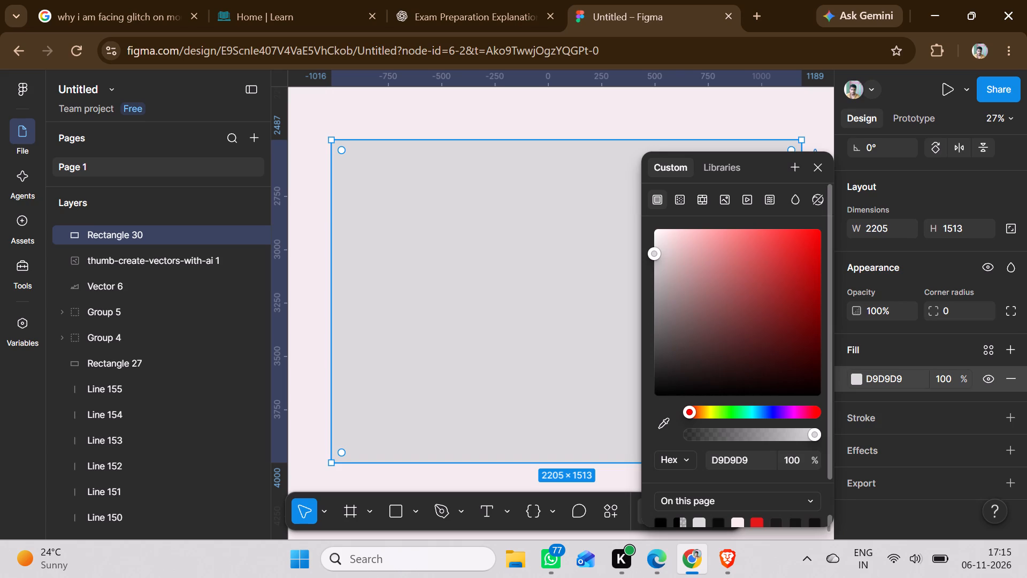
pyautogui.click(666, 241)
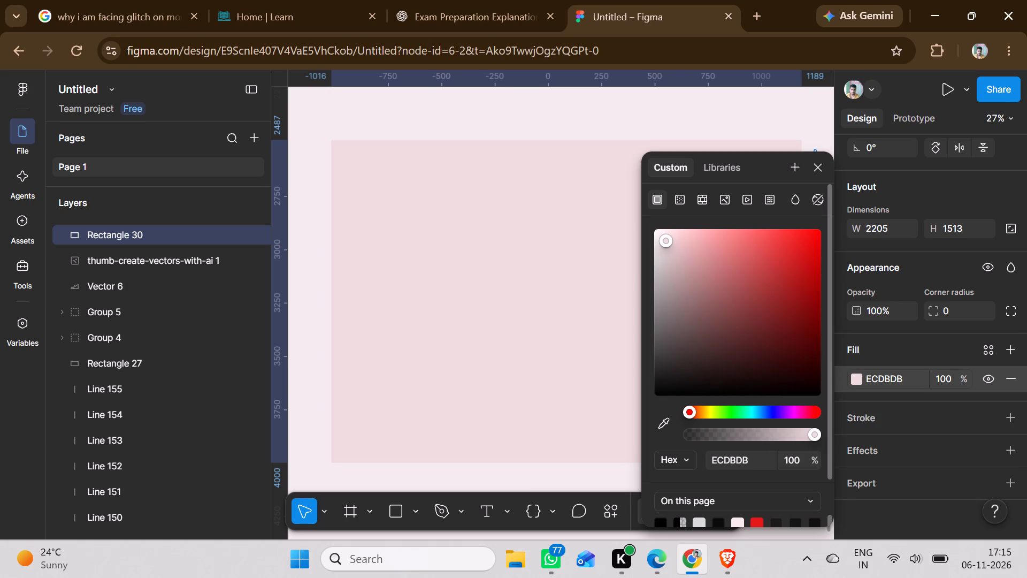
# Add a red DF5151 inside stroke with a weight of 4 to the pink rectangle.
pyautogui.click(863, 416)
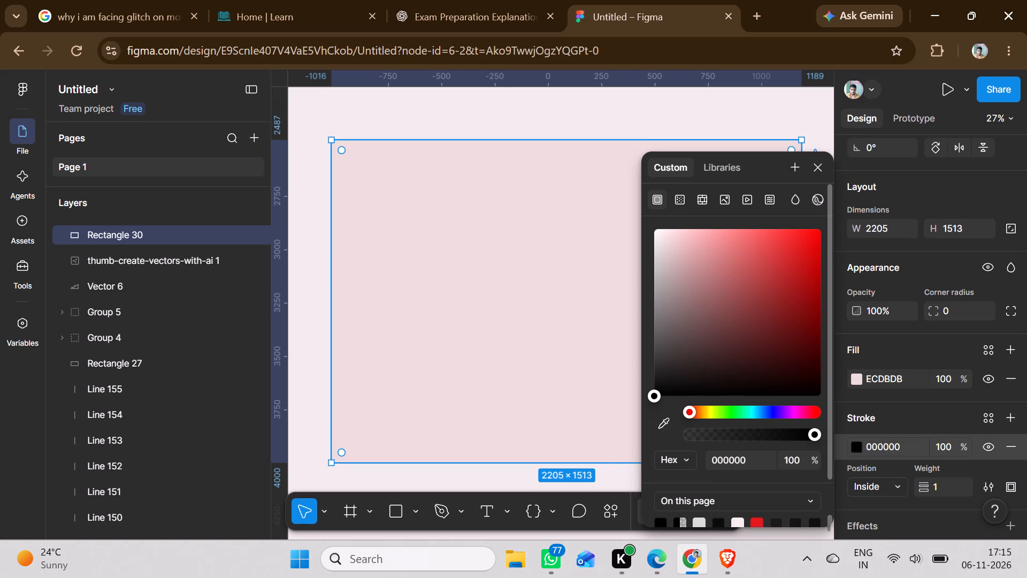
pyautogui.click(760, 249)
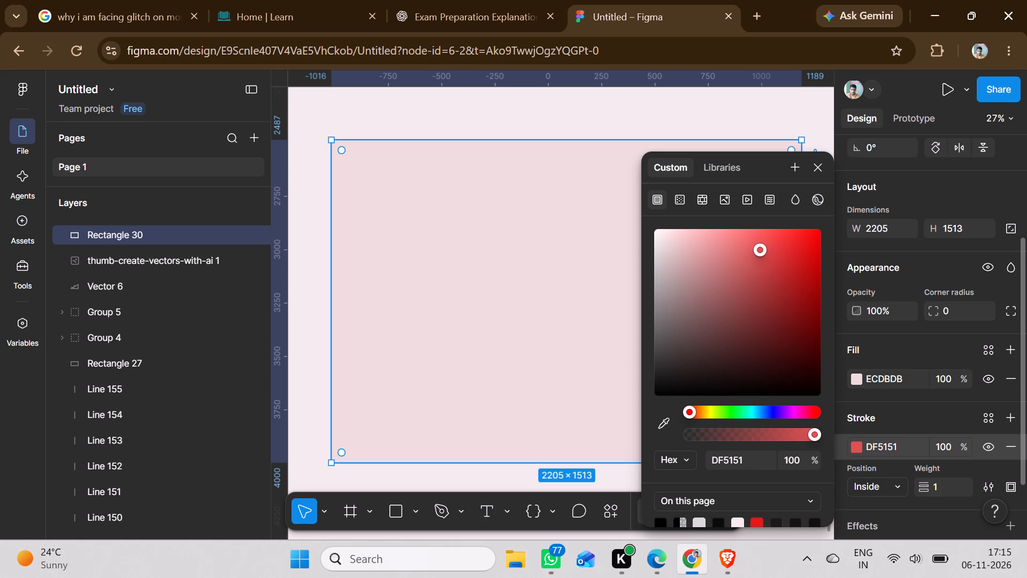
pyautogui.scroll(2, 940, 376)
pyautogui.scroll(-1, 940, 376)
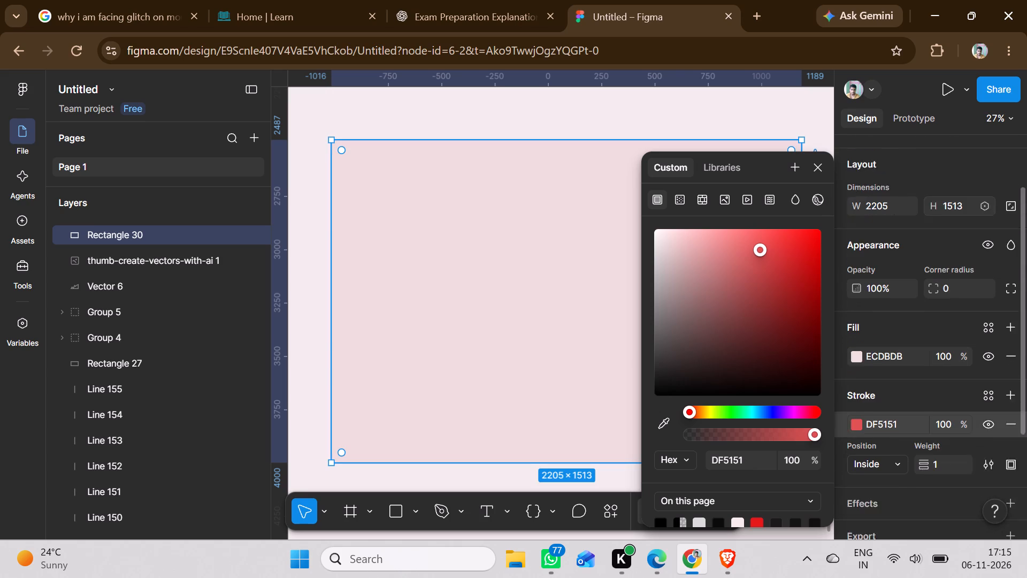
pyautogui.scroll(-2, 940, 376)
pyautogui.click(938, 408)
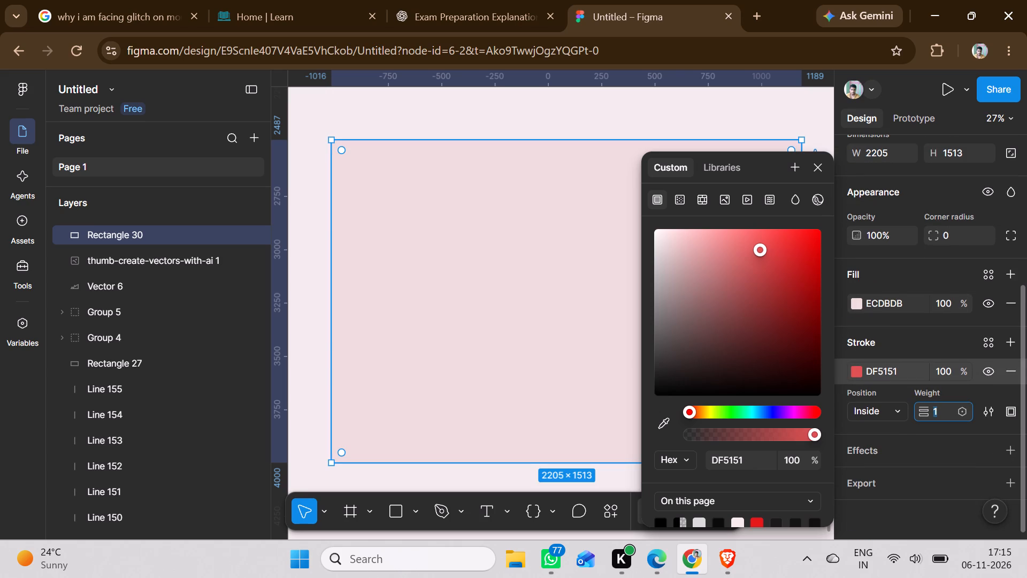
pyautogui.press('Up')
pyautogui.press('Up')
pyautogui.press('Up')
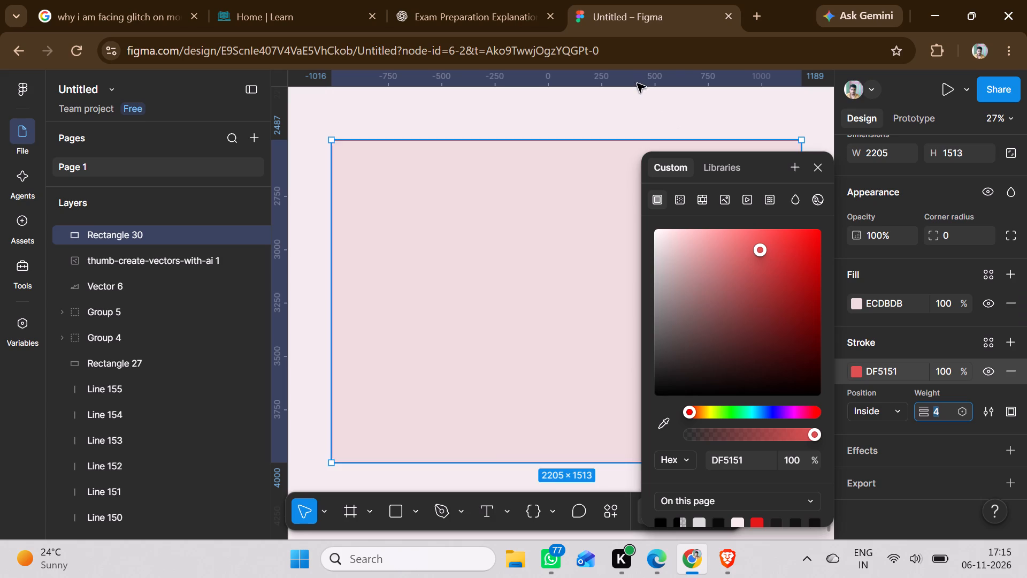
pyautogui.click(627, 105)
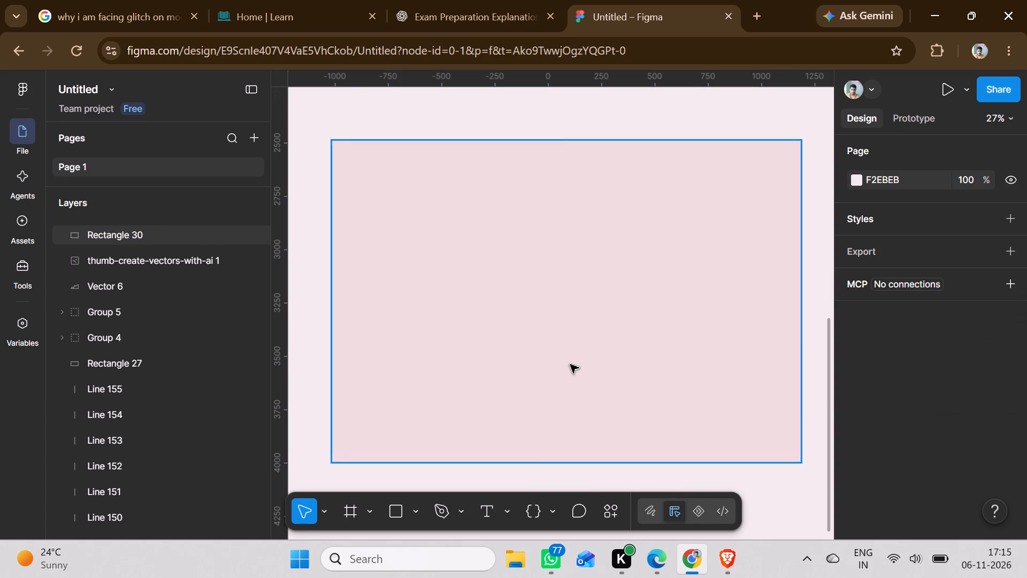
# Add a text box about 1132 × 101 near the rectangle's upper edge containing "RESUME".
pyautogui.click(484, 518)
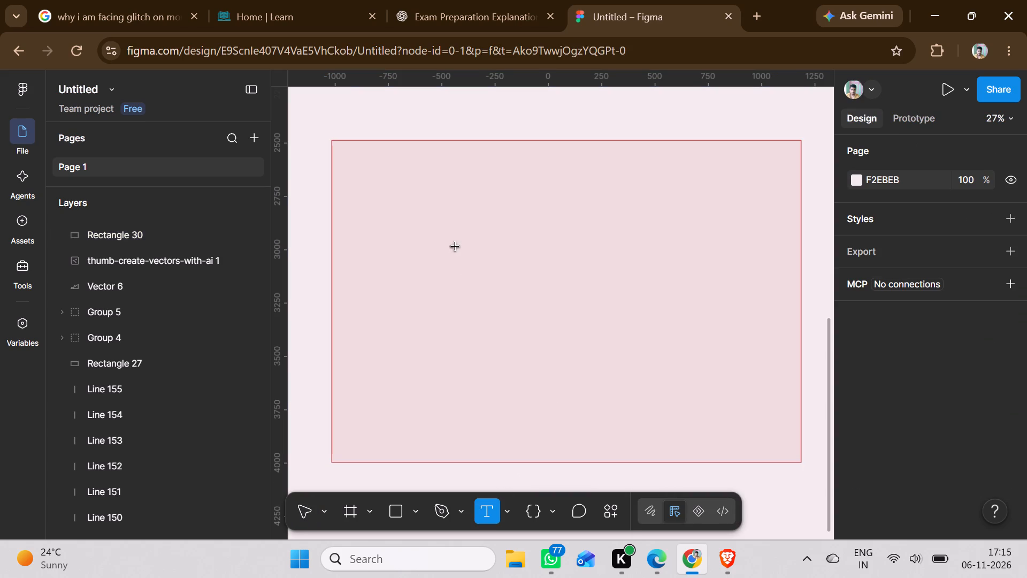
pyautogui.moveTo(424, 151); pyautogui.dragTo(642, 173)
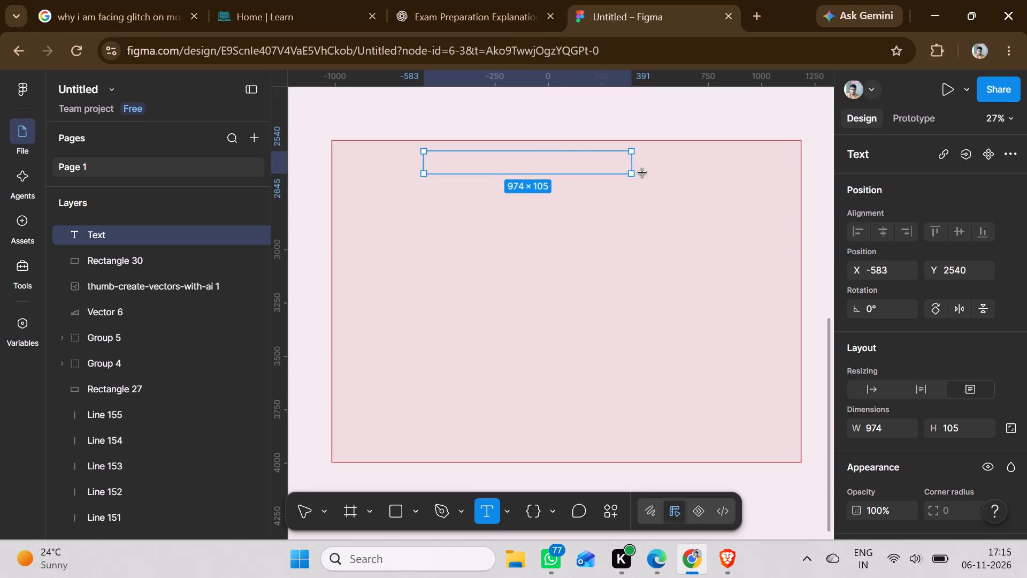
pyautogui.moveTo(642, 173); pyautogui.dragTo(665, 172)
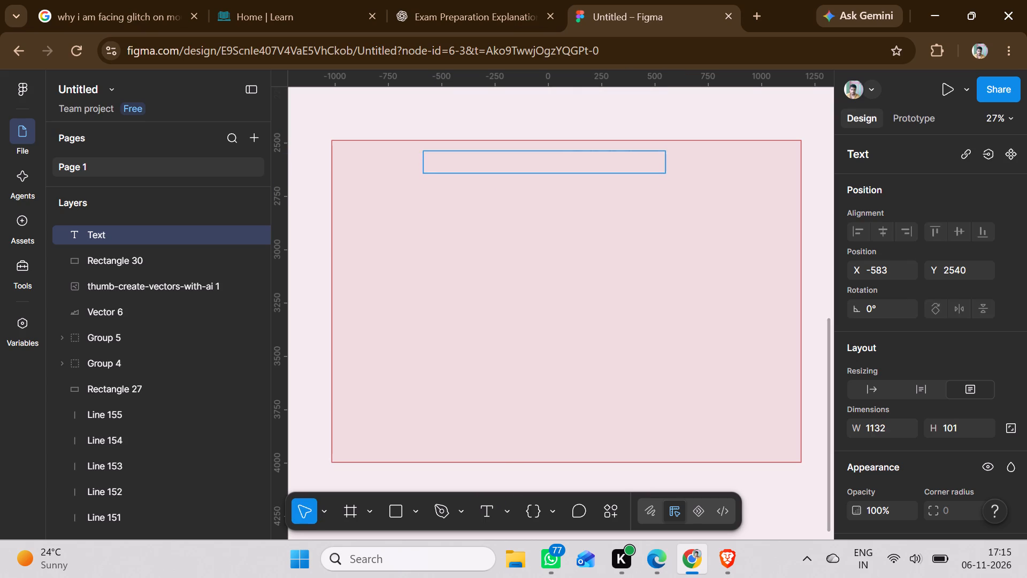
pyautogui.write('RESUME')
# Set the RESUME text's font size to 96.
pyautogui.moveTo(446, 156); pyautogui.dragTo(416, 154)
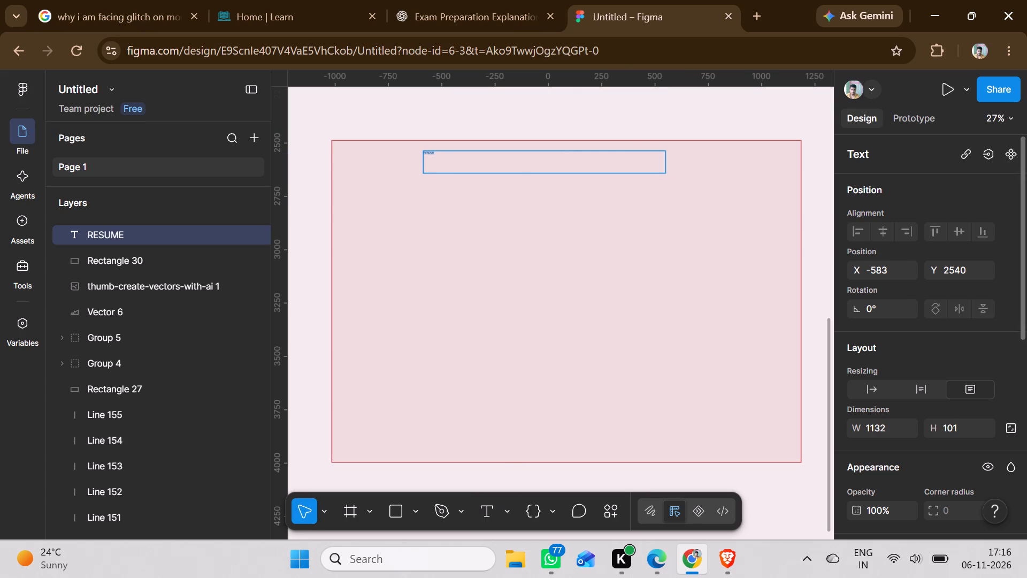
pyautogui.scroll(-1, 896, 318)
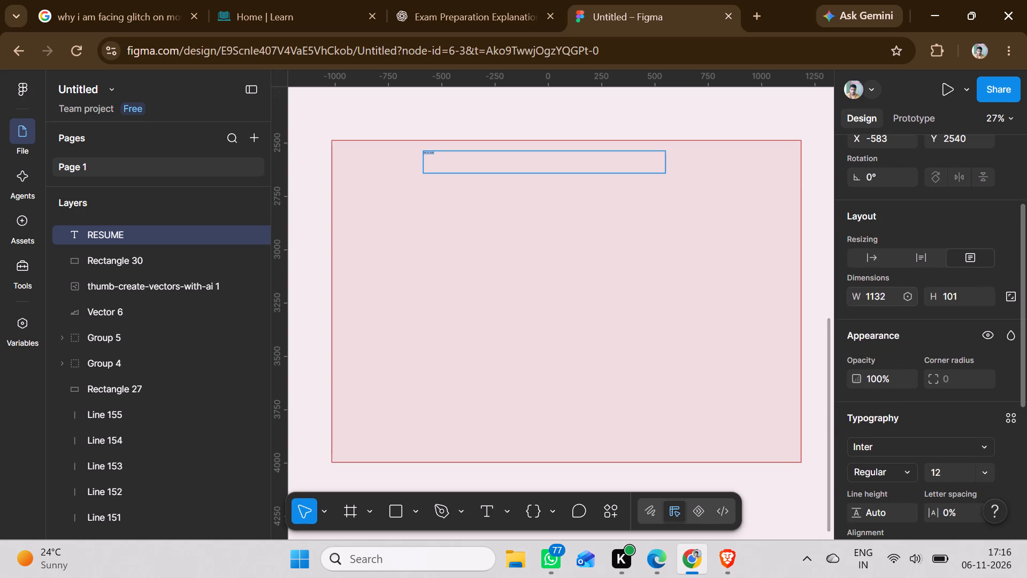
pyautogui.scroll(-1, 896, 318)
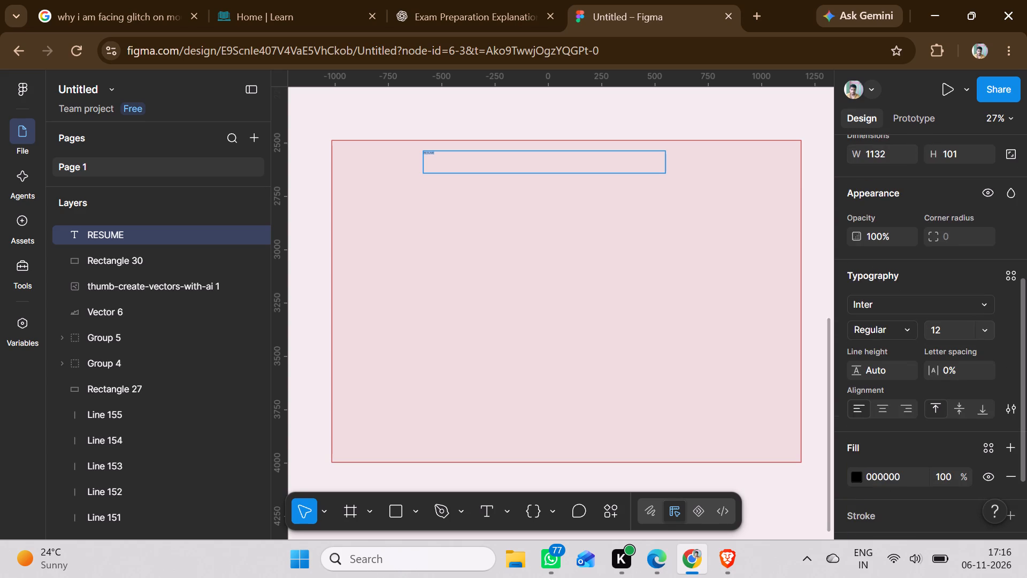
pyautogui.click(965, 331)
pyautogui.click(977, 329)
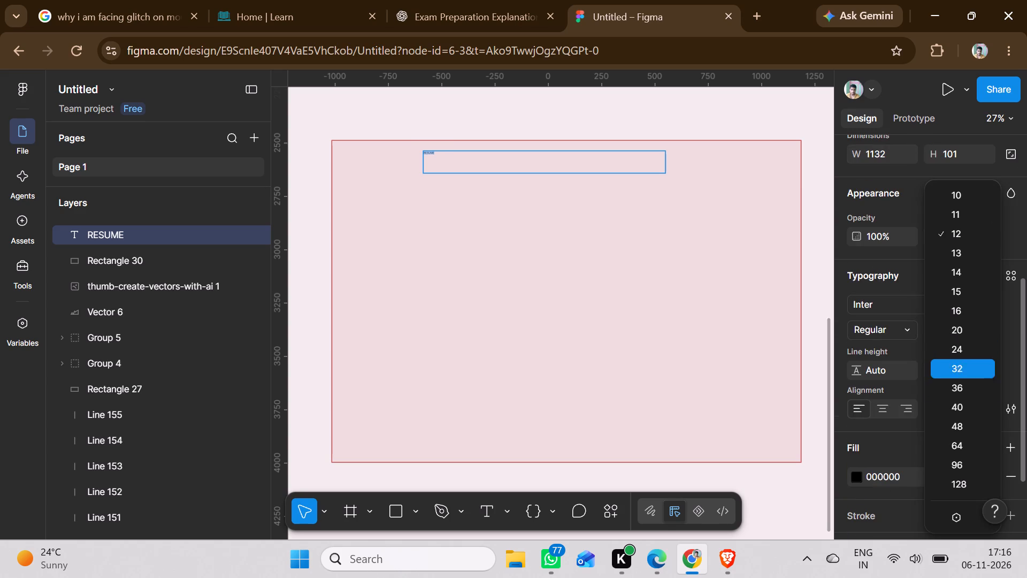
pyautogui.click(955, 459)
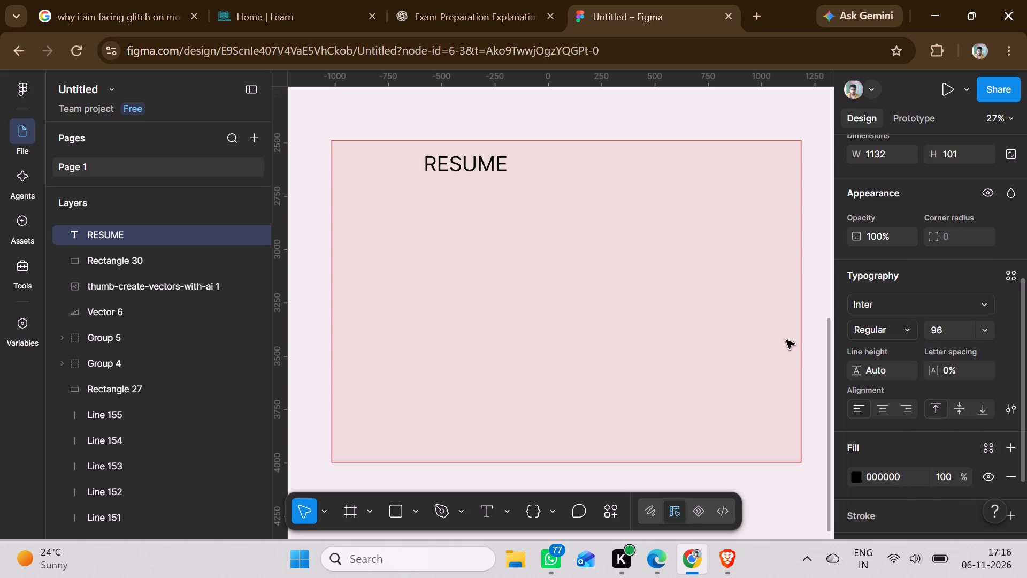
# Move the RESUME heading to the top centre of the pink rectangle, at about X -143, Y 2529.
pyautogui.click(492, 169)
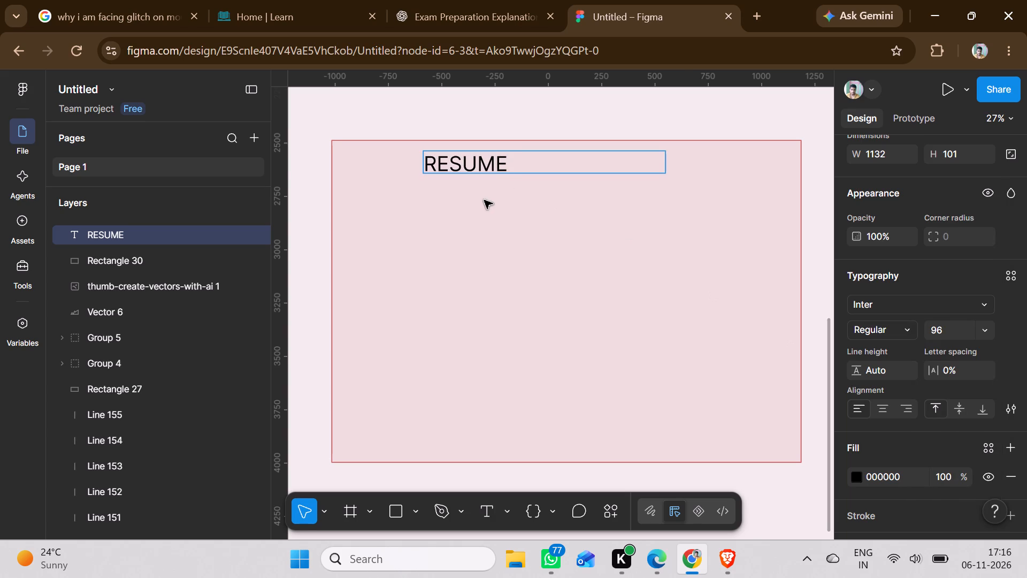
pyautogui.click(484, 200)
pyautogui.moveTo(472, 166); pyautogui.dragTo(516, 168)
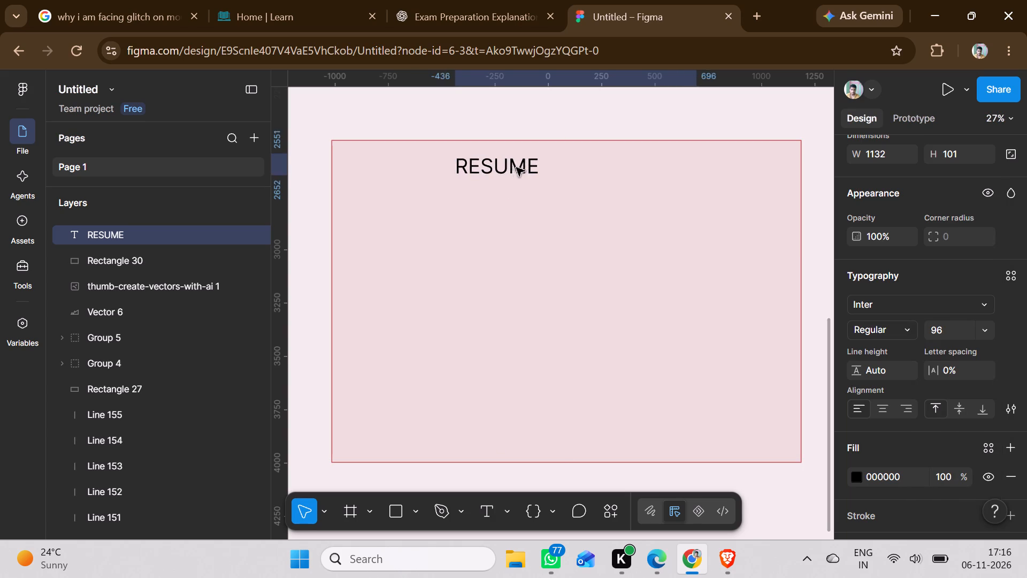
pyautogui.moveTo(516, 168); pyautogui.dragTo(566, 163)
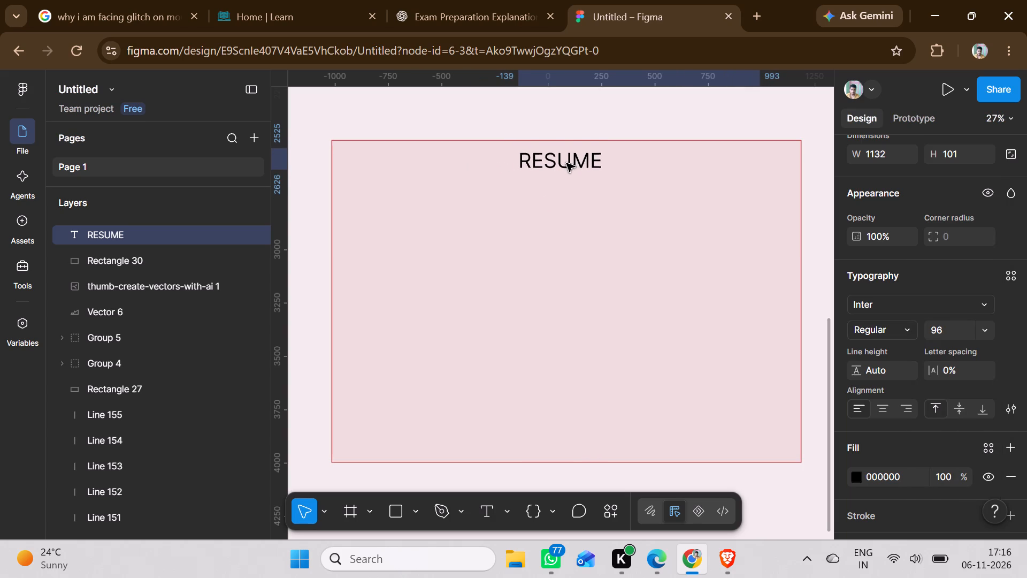
pyautogui.moveTo(566, 163); pyautogui.dragTo(566, 164)
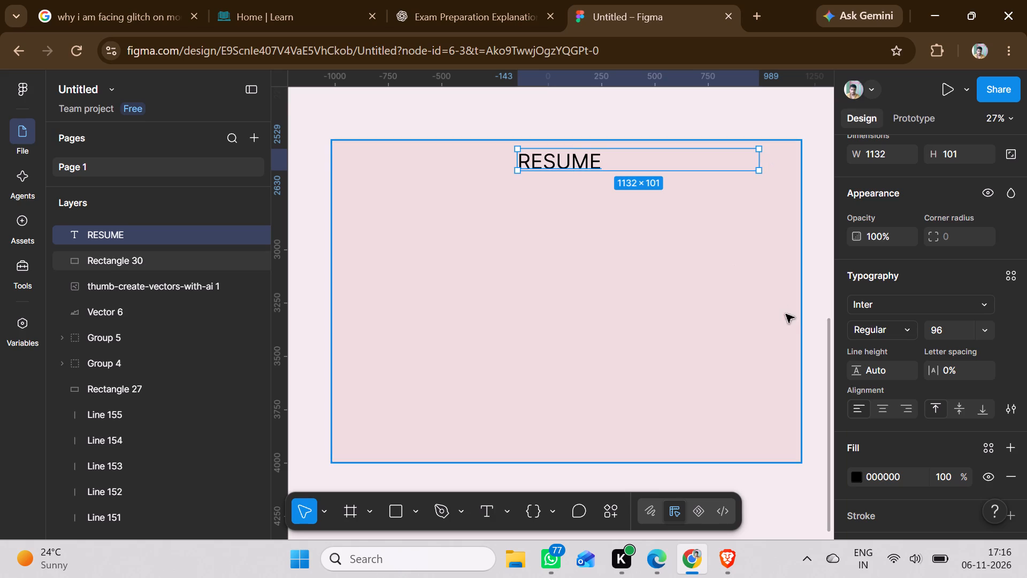
# Change the RESUME heading's font weight to Semi Bold.
pyautogui.click(905, 331)
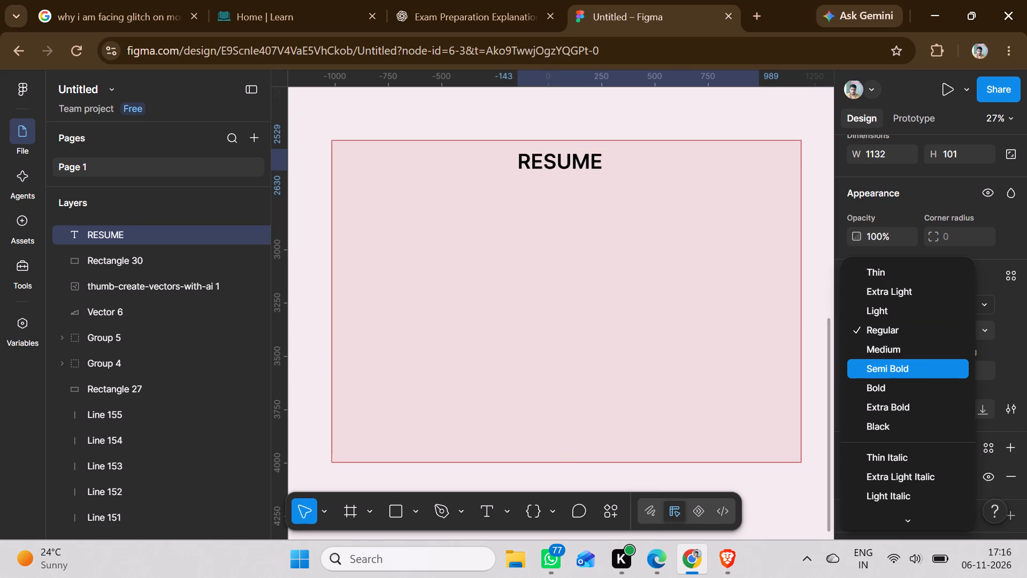
pyautogui.click(891, 364)
pyautogui.click(545, 184)
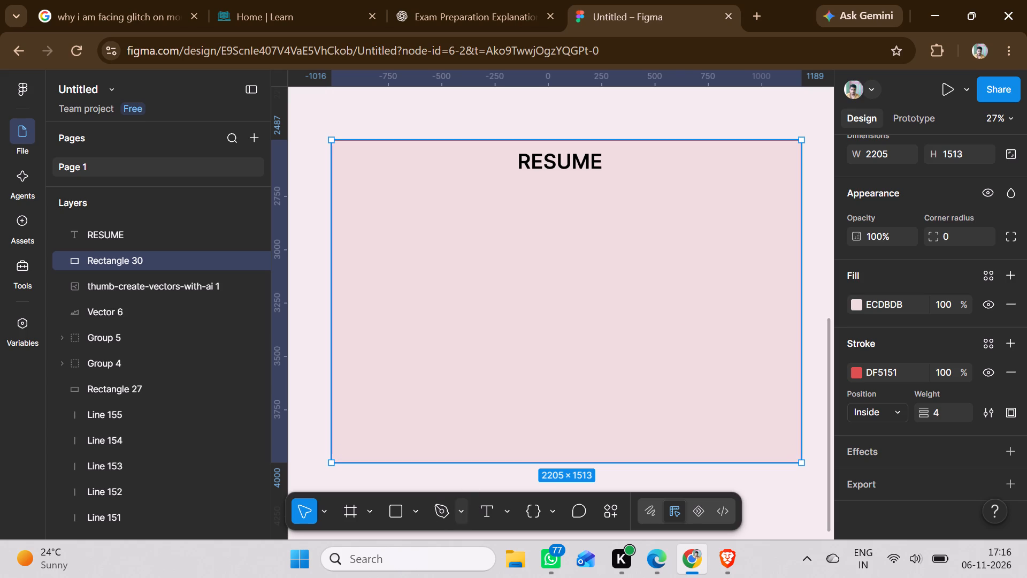
# Draw a nearly horizontal line about 2186 long beneath the RESUME heading, spanning the rectangle from side to side.
pyautogui.click(501, 511)
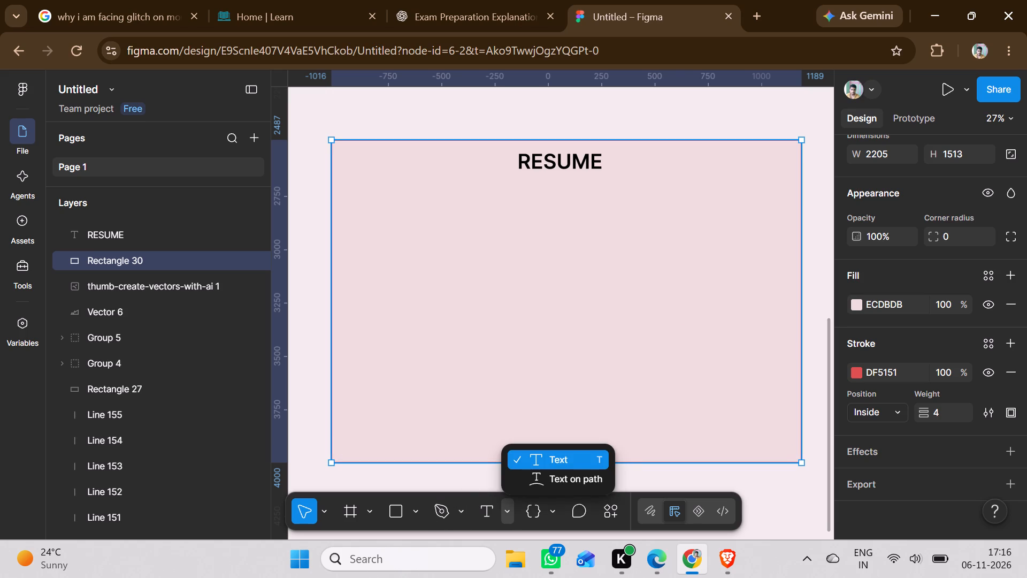
pyautogui.click(462, 508)
pyautogui.click(419, 513)
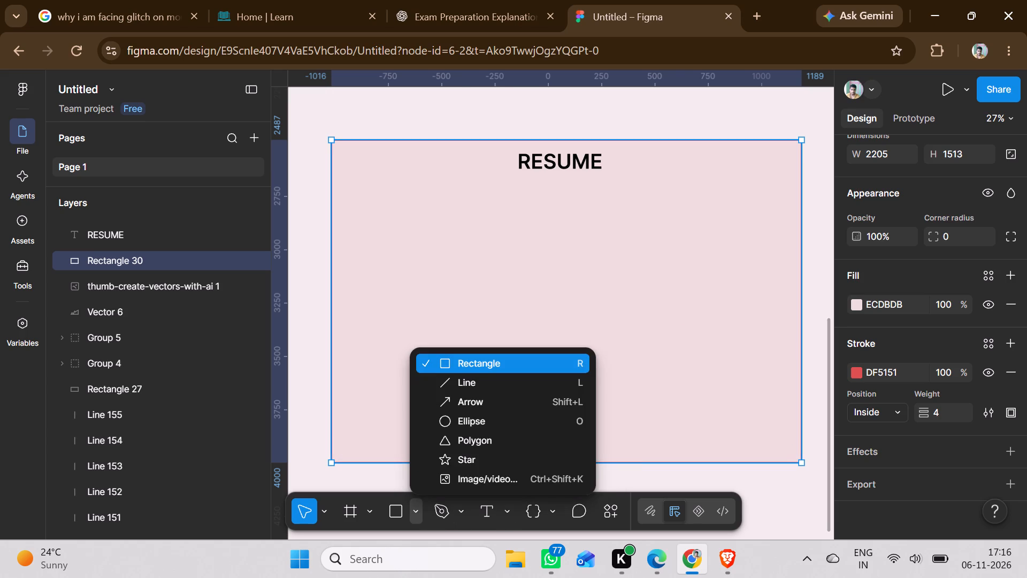
pyautogui.click(454, 387)
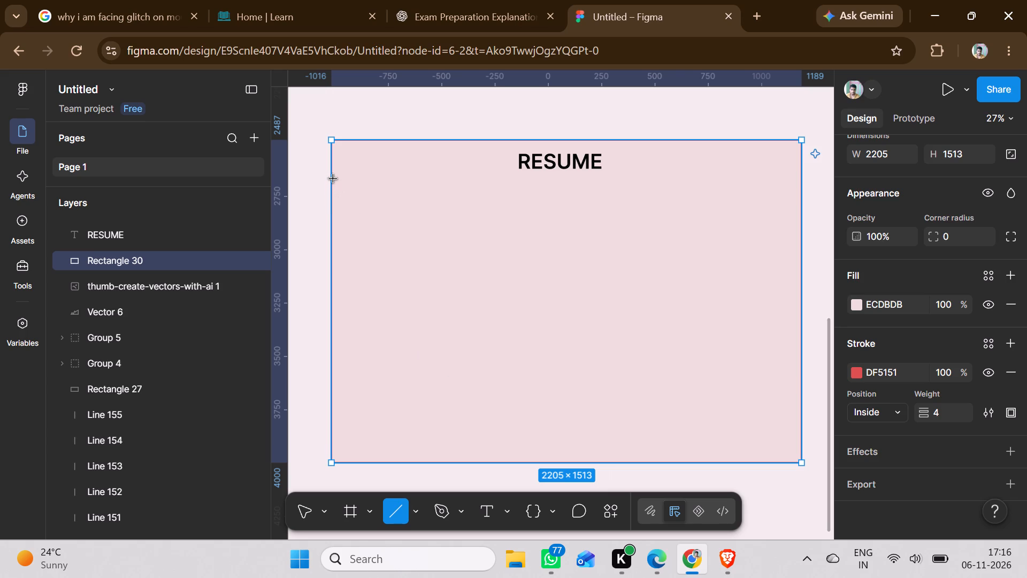
pyautogui.moveTo(333, 179); pyautogui.dragTo(565, 190)
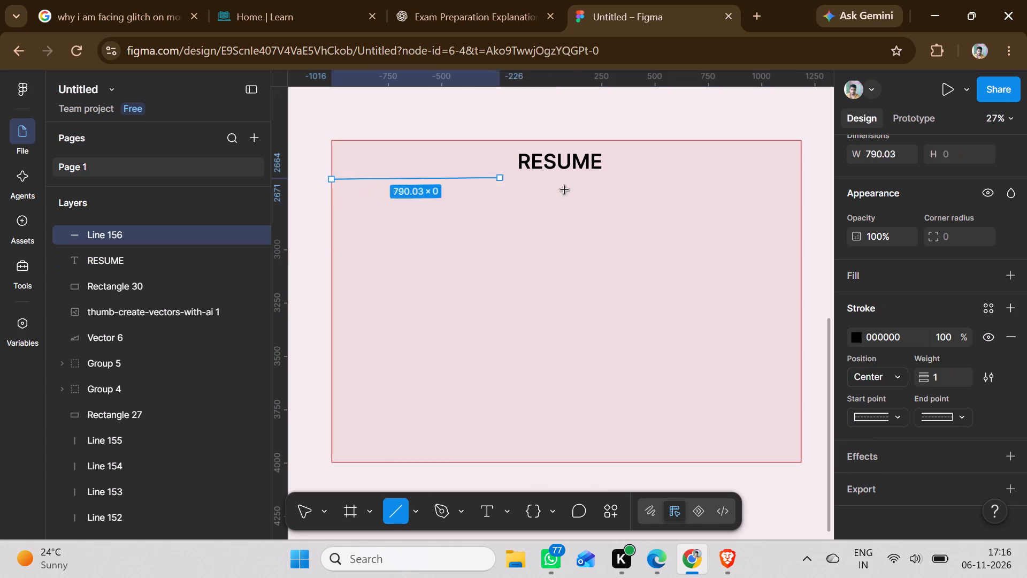
pyautogui.moveTo(565, 190); pyautogui.dragTo(768, 181)
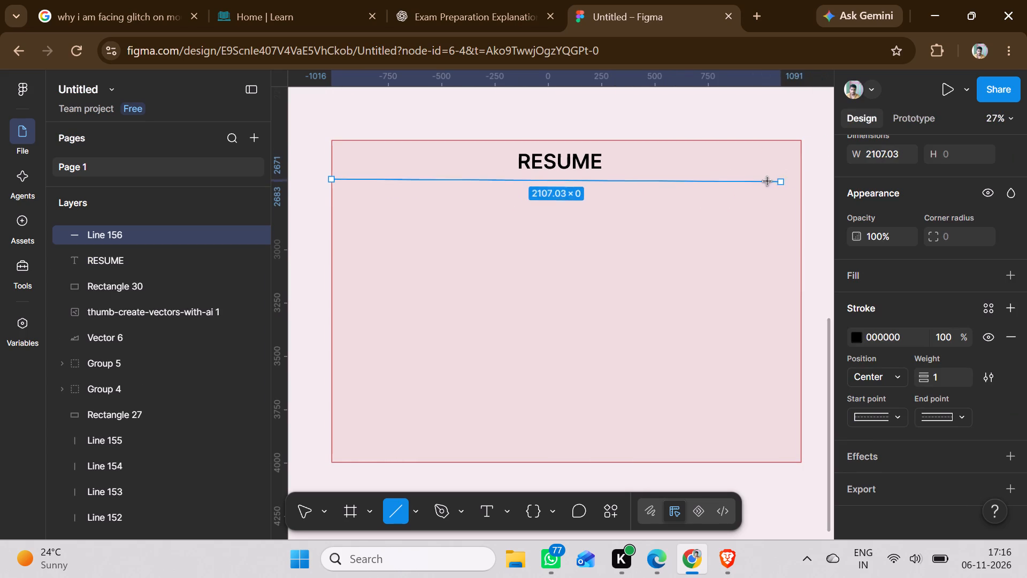
pyautogui.moveTo(768, 181); pyautogui.dragTo(798, 178)
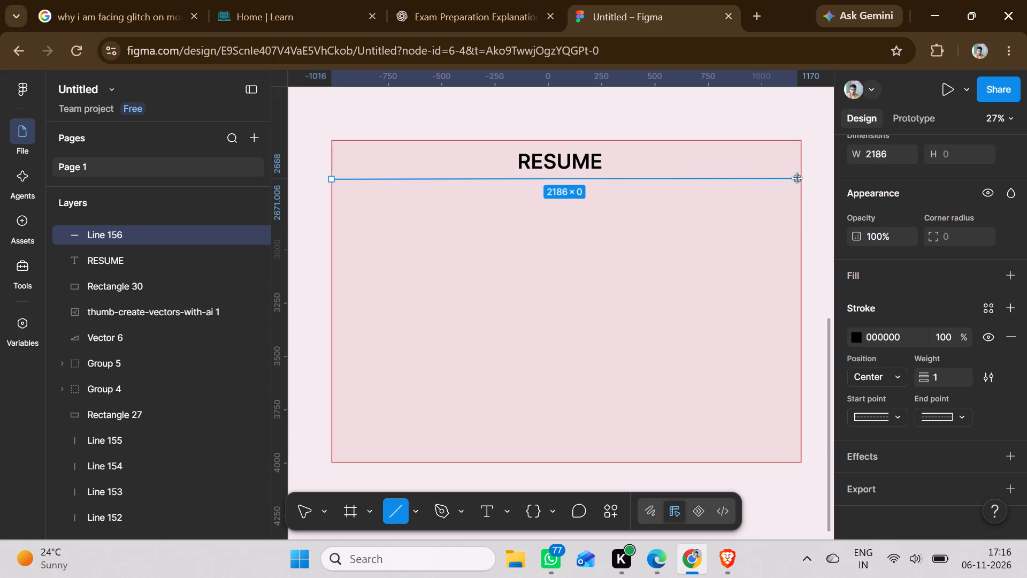
# Extend the line beneath the RESUME heading to the pink rectangle's right edge, making it about 2205 long.
pyautogui.moveTo(798, 178); pyautogui.dragTo(587, 183)
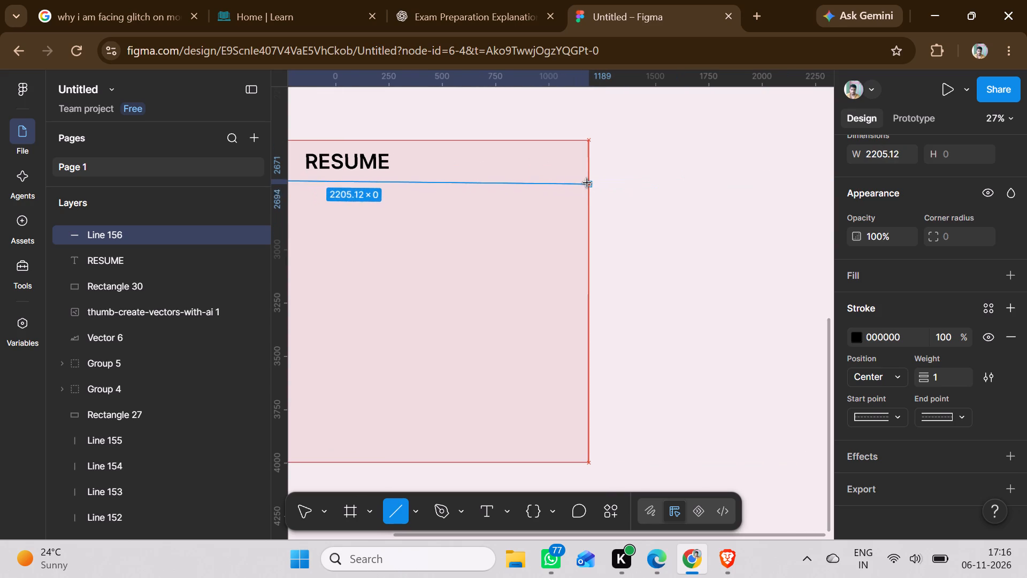
pyautogui.moveTo(587, 183); pyautogui.dragTo(587, 182)
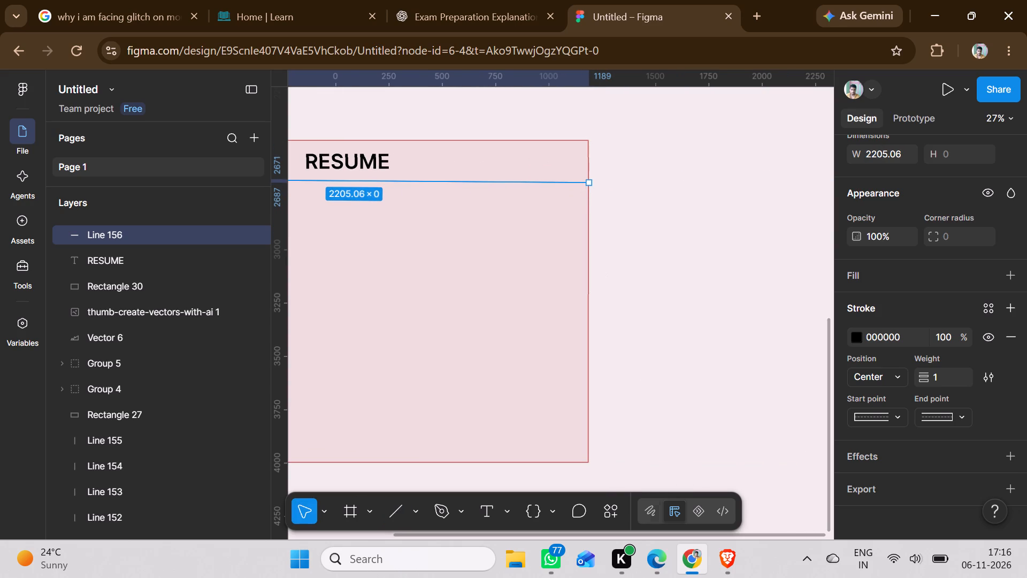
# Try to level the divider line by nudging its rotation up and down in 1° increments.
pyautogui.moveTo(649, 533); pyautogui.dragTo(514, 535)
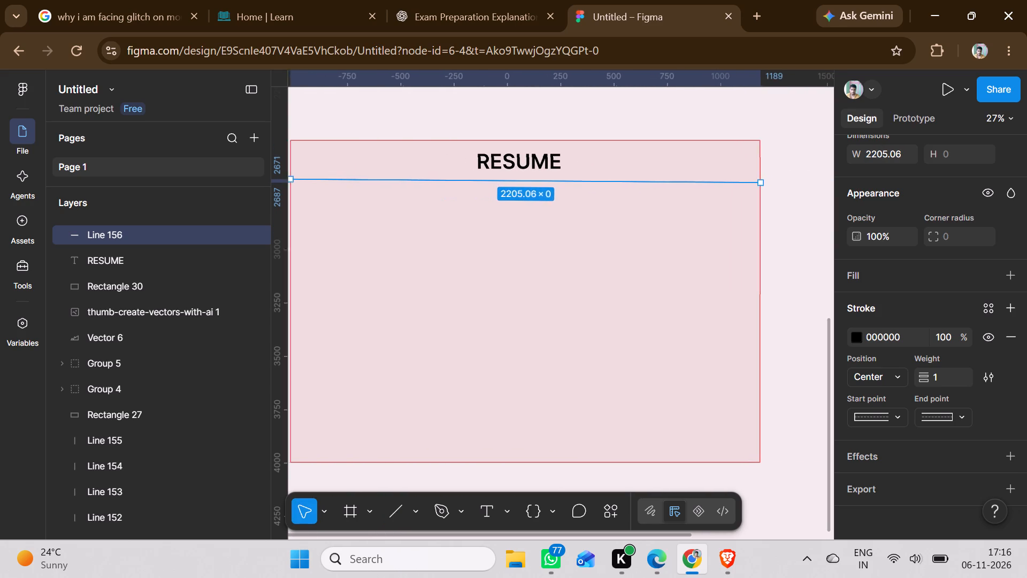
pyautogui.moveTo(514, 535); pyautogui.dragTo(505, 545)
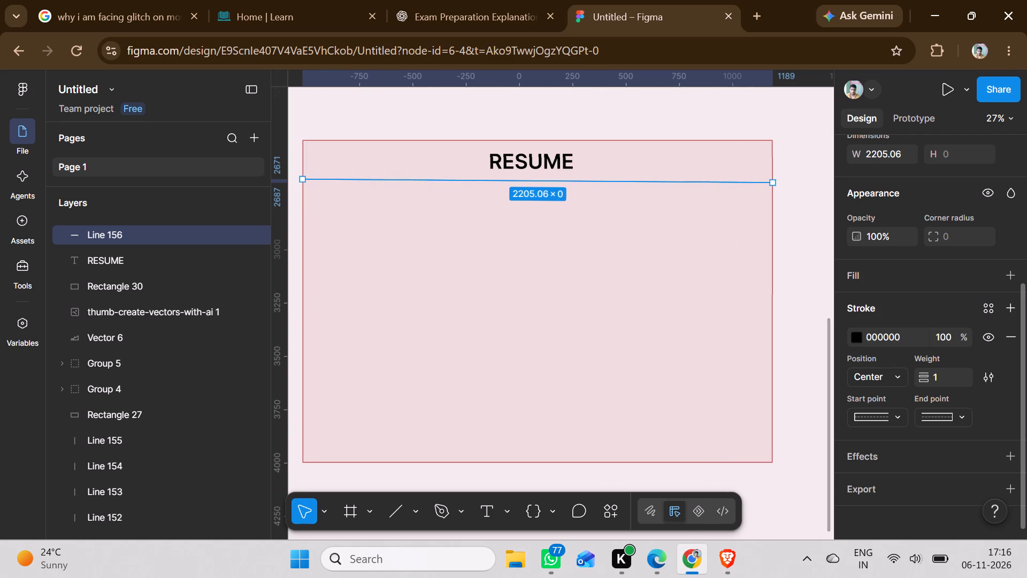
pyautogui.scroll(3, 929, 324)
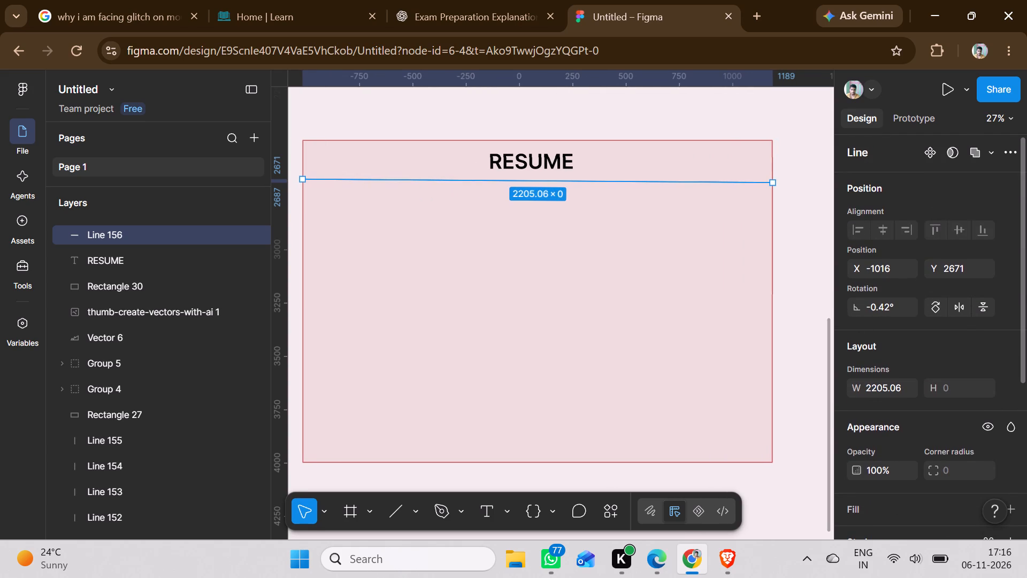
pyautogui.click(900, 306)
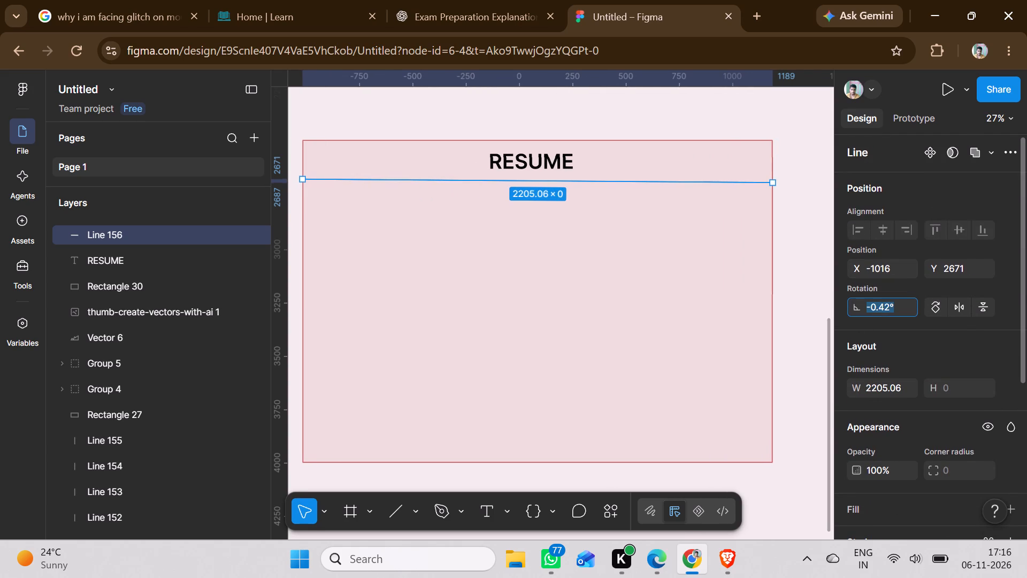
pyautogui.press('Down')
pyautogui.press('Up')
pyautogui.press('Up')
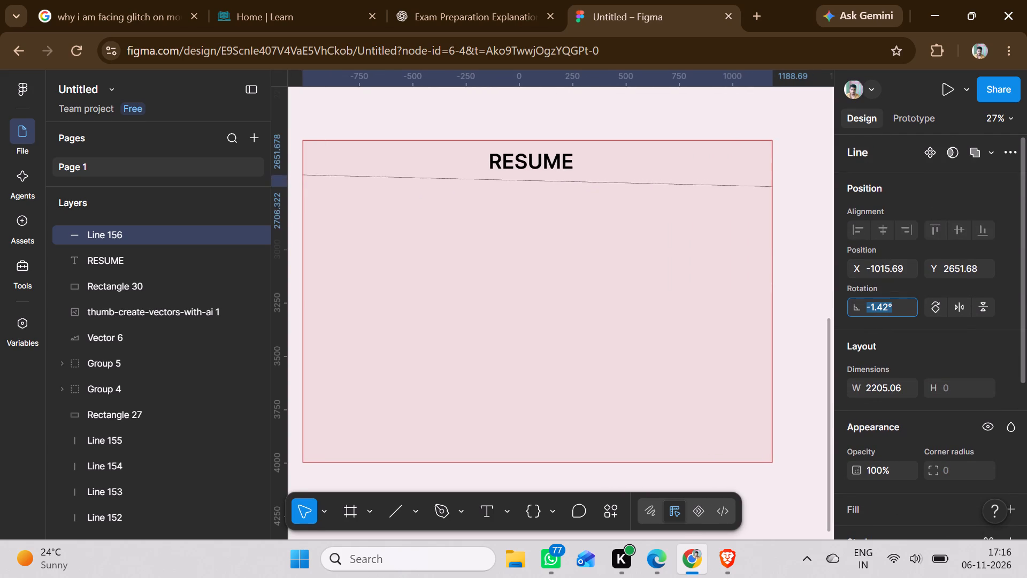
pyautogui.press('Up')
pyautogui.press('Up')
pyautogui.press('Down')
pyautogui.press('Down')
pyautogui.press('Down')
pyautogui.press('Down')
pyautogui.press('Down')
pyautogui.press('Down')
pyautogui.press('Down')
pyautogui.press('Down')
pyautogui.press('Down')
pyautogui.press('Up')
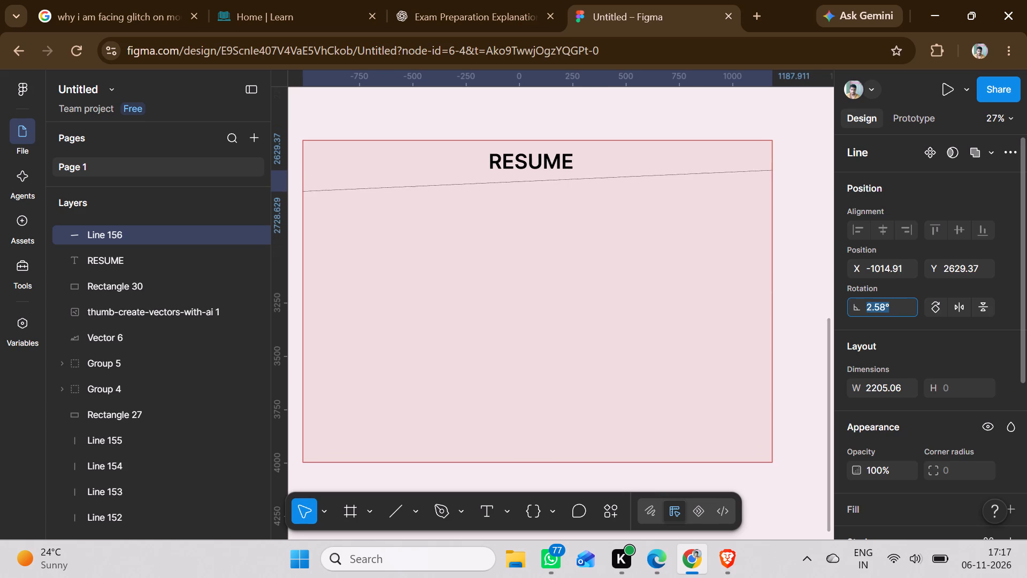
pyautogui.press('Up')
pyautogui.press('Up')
# Set the divider line's rotation to 0° and deselect it.
pyautogui.click(900, 306)
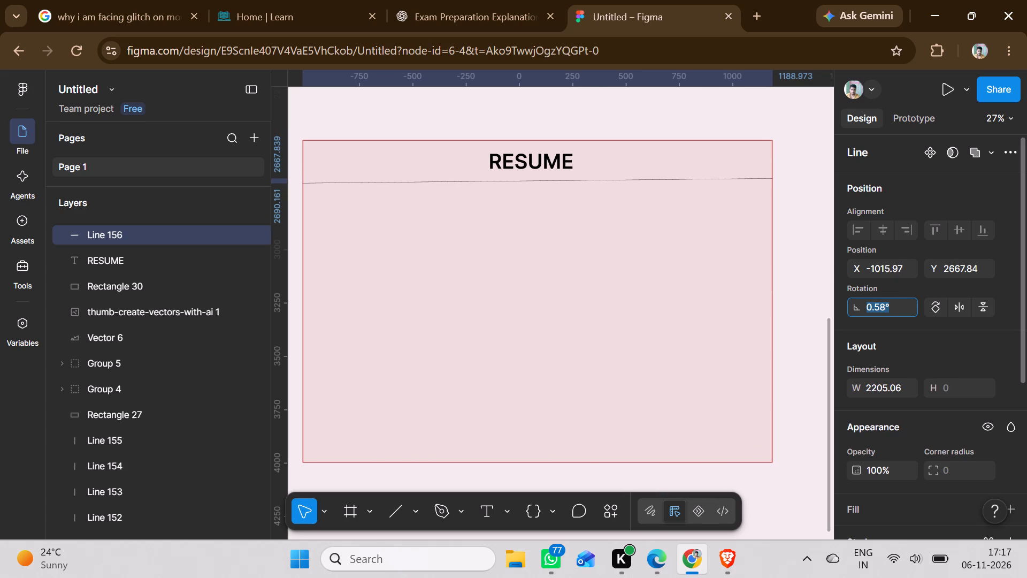
pyautogui.press('BackSpace')
pyautogui.press('BackSpace')
pyautogui.press('BackSpace')
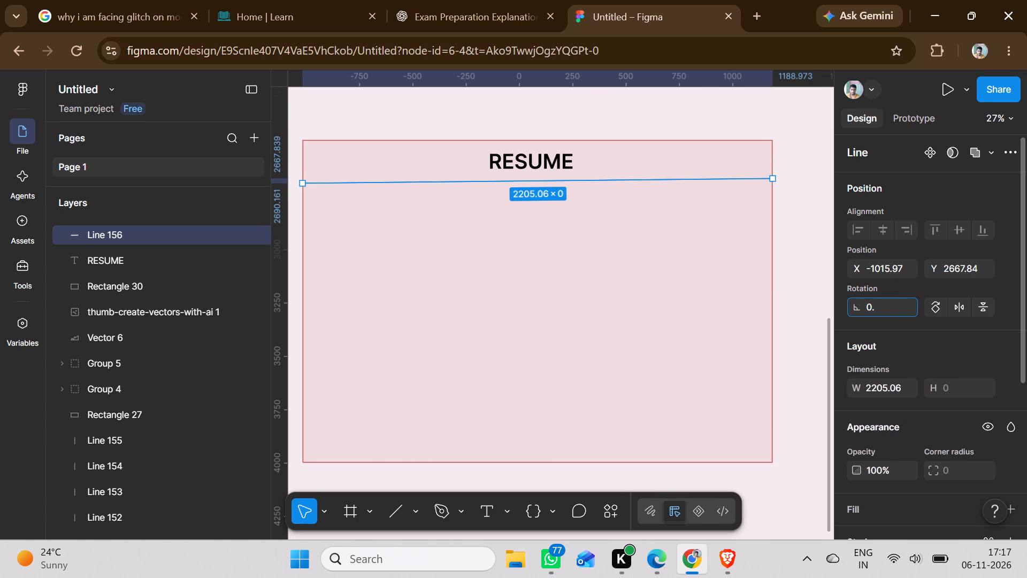
pyautogui.press('0')
pyautogui.press('Return')
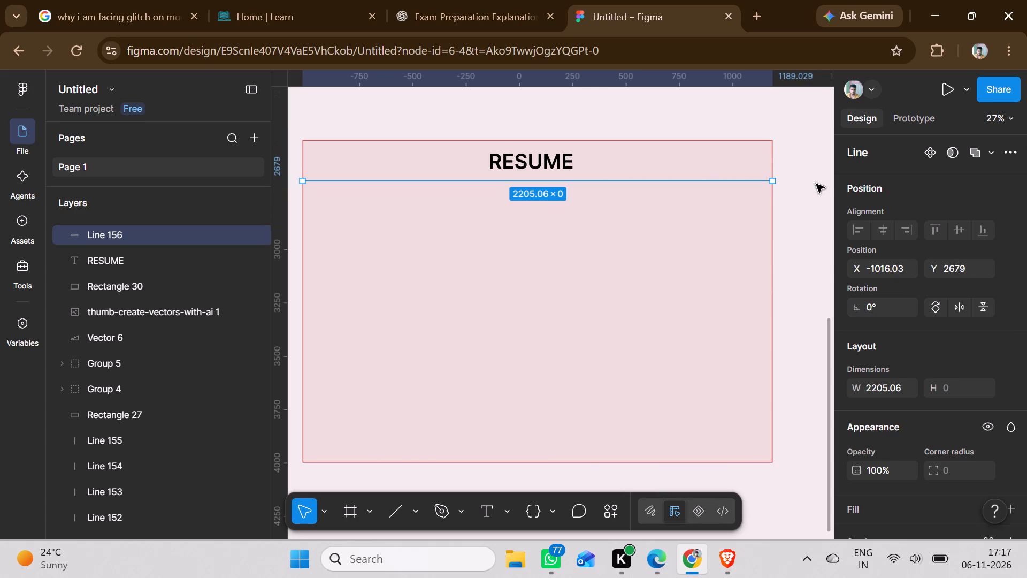
pyautogui.click(809, 186)
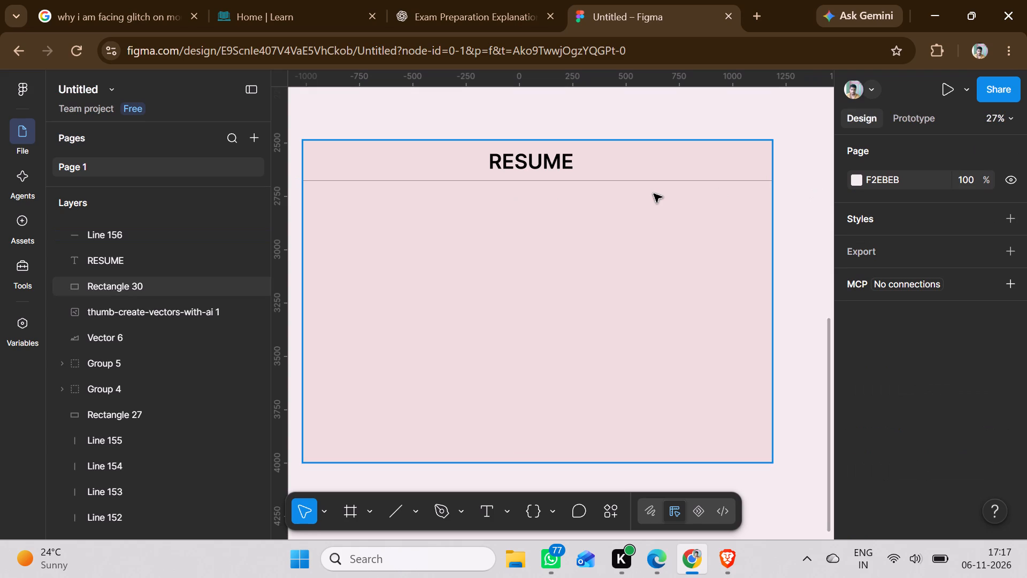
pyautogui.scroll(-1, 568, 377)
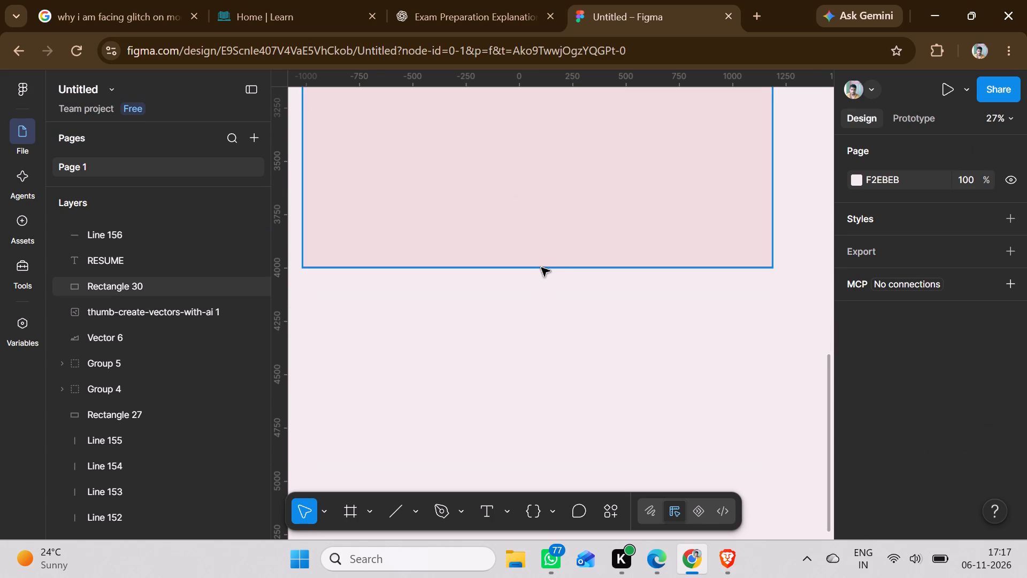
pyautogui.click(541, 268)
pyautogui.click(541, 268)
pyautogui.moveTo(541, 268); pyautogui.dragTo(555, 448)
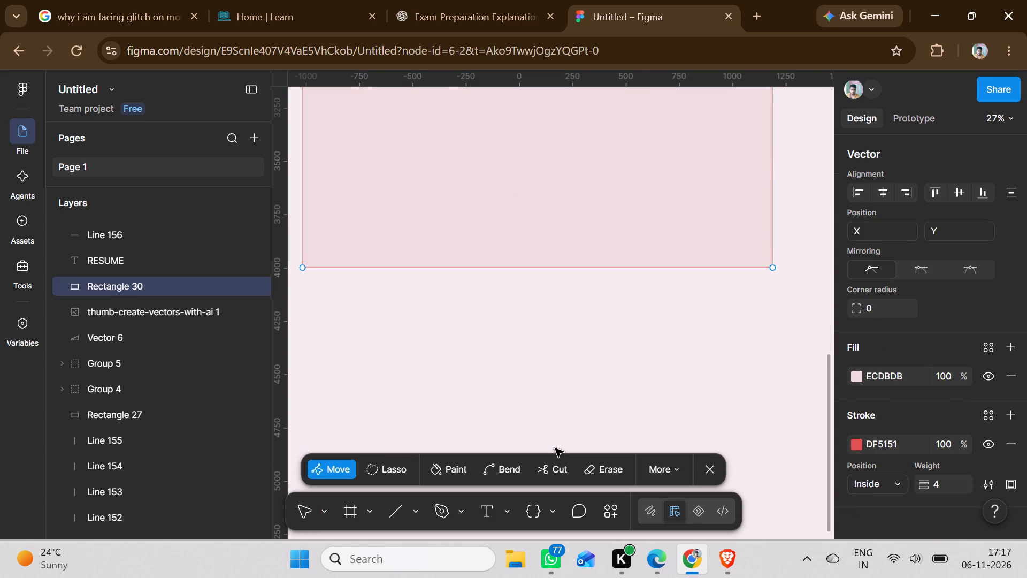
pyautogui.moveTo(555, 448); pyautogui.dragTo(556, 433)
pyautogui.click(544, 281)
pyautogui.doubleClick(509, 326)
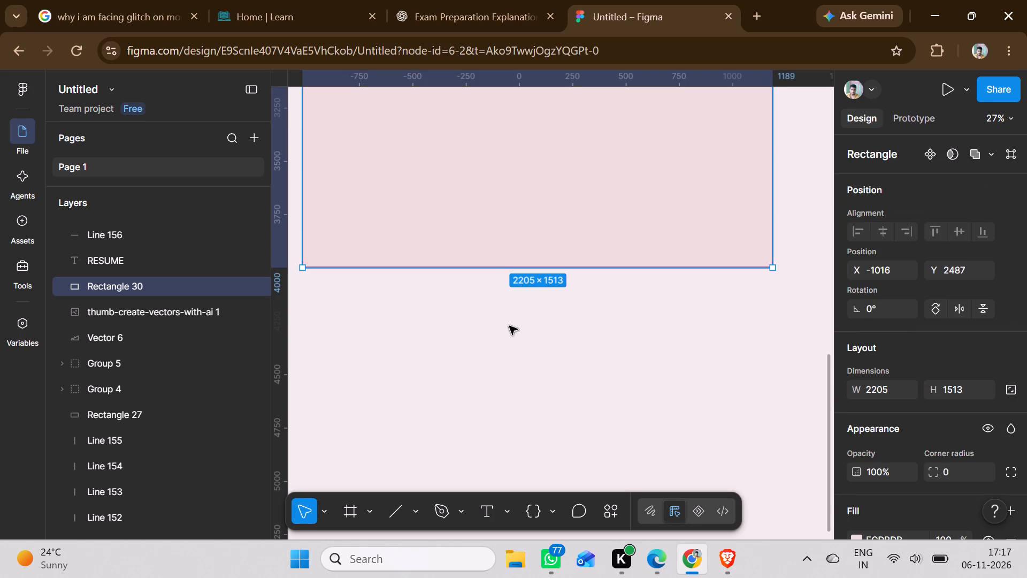
# Extend the pink rectangle's bottom edge downward to a height of about 2401.
pyautogui.moveTo(509, 267); pyautogui.dragTo(507, 307)
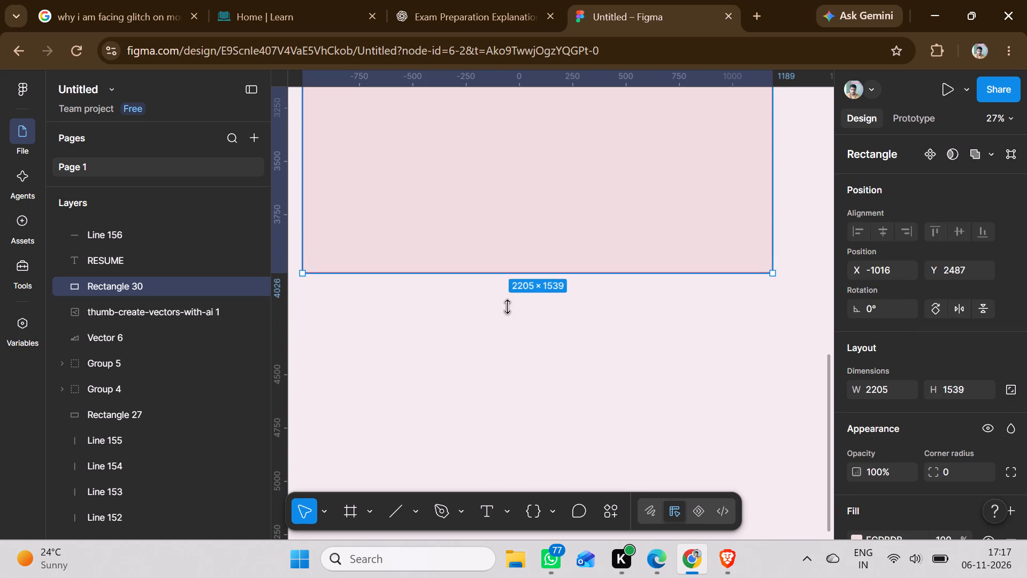
pyautogui.moveTo(507, 307); pyautogui.dragTo(527, 457)
# Draw a rectangle about 978 × 1256 beneath the divider line in the pink panel's left half, at about X -986, Y 2717.
pyautogui.scroll(3, 478, 321)
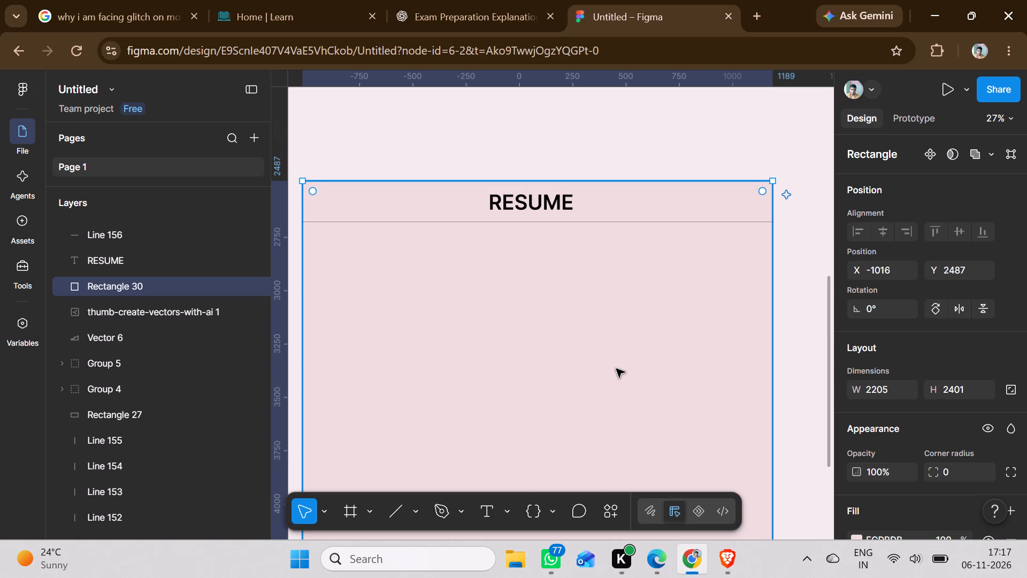
pyautogui.scroll(-1, 660, 341)
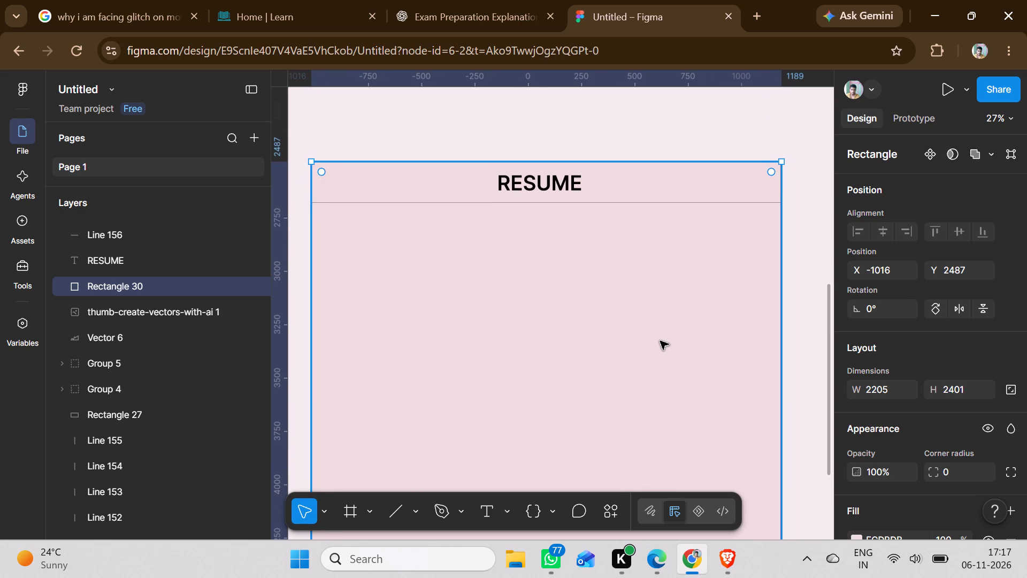
pyautogui.scroll(-1, 880, 353)
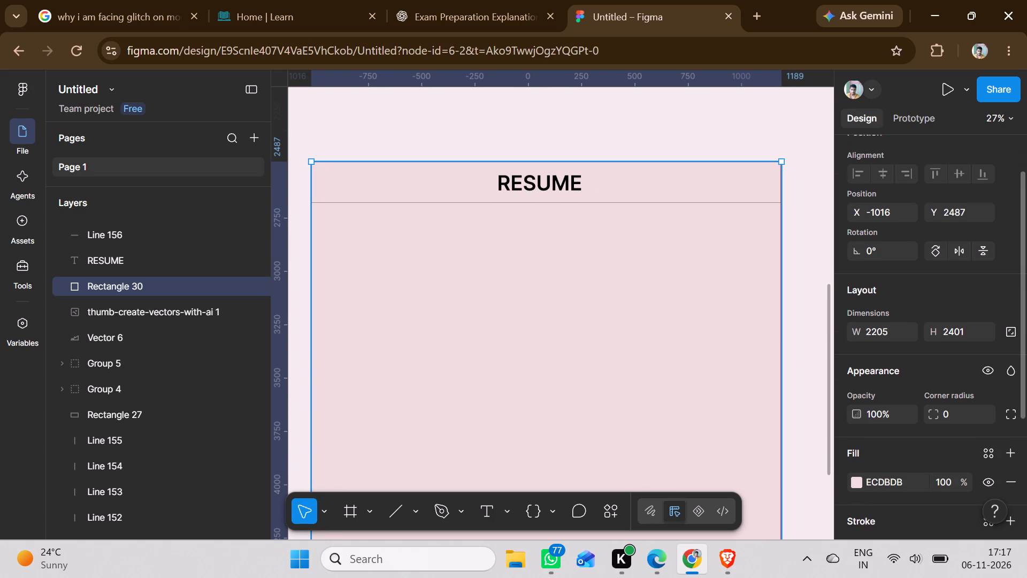
pyautogui.scroll(-1, 880, 353)
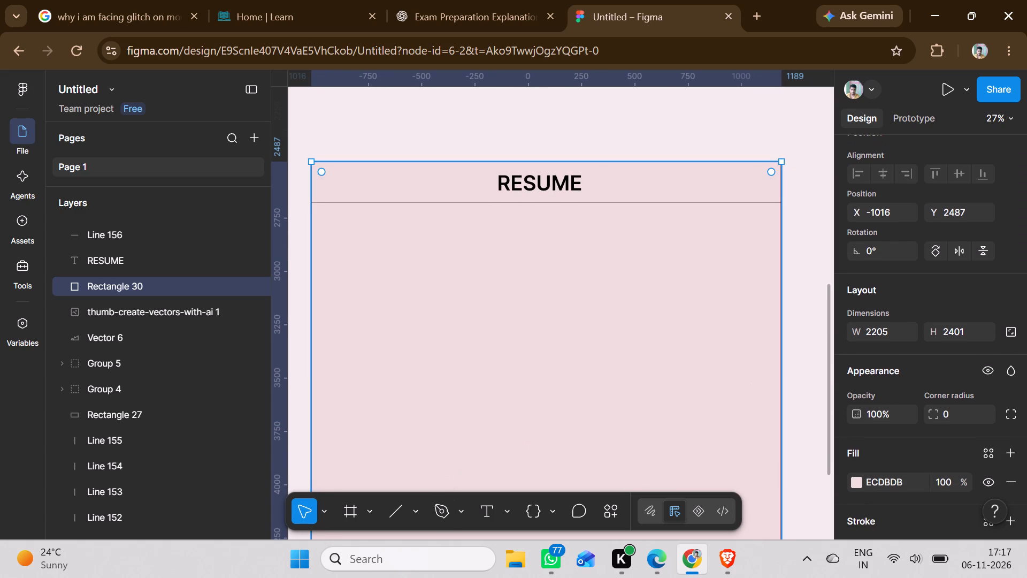
pyautogui.click(417, 508)
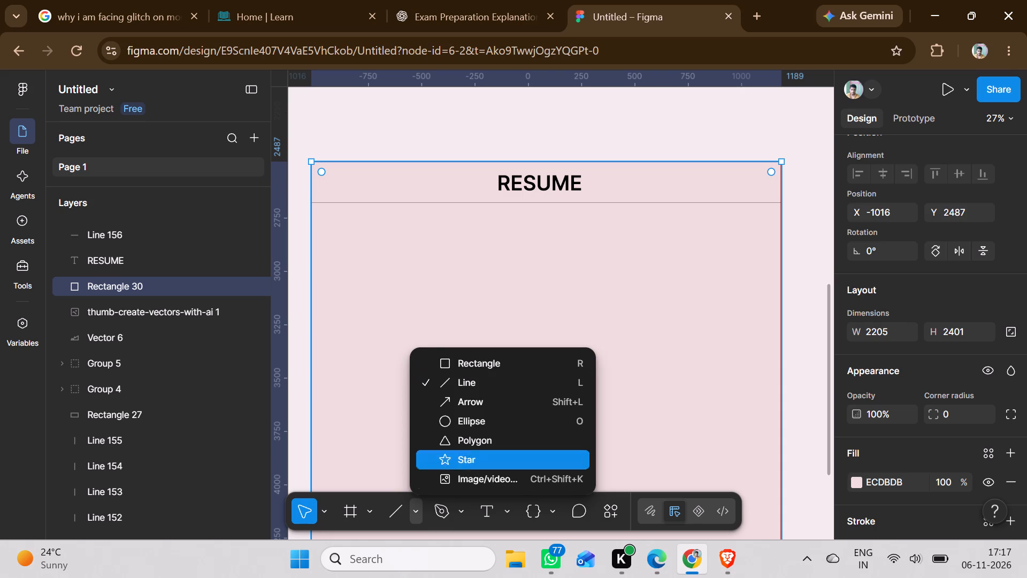
pyautogui.click(463, 368)
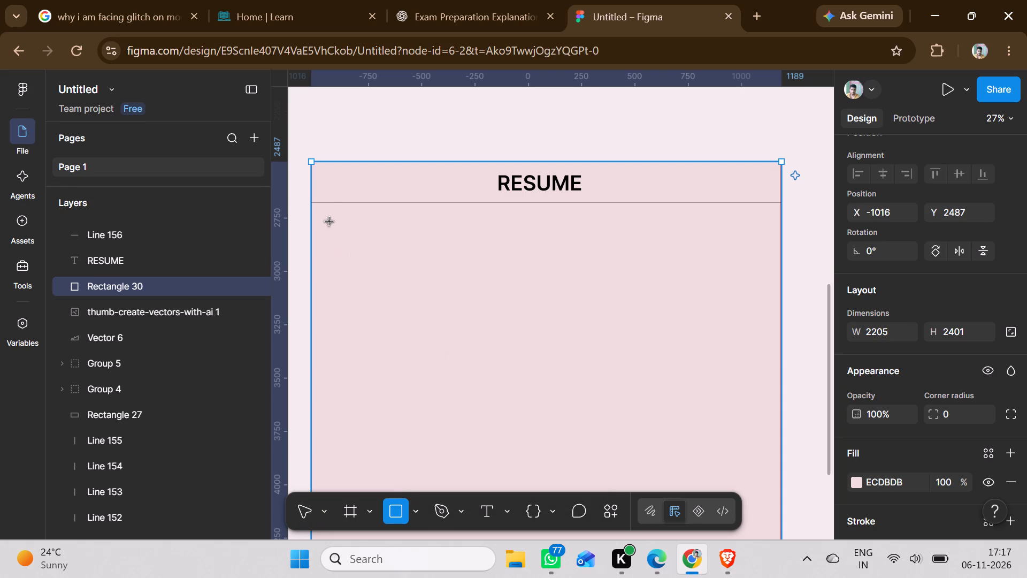
pyautogui.moveTo(318, 210); pyautogui.dragTo(457, 322)
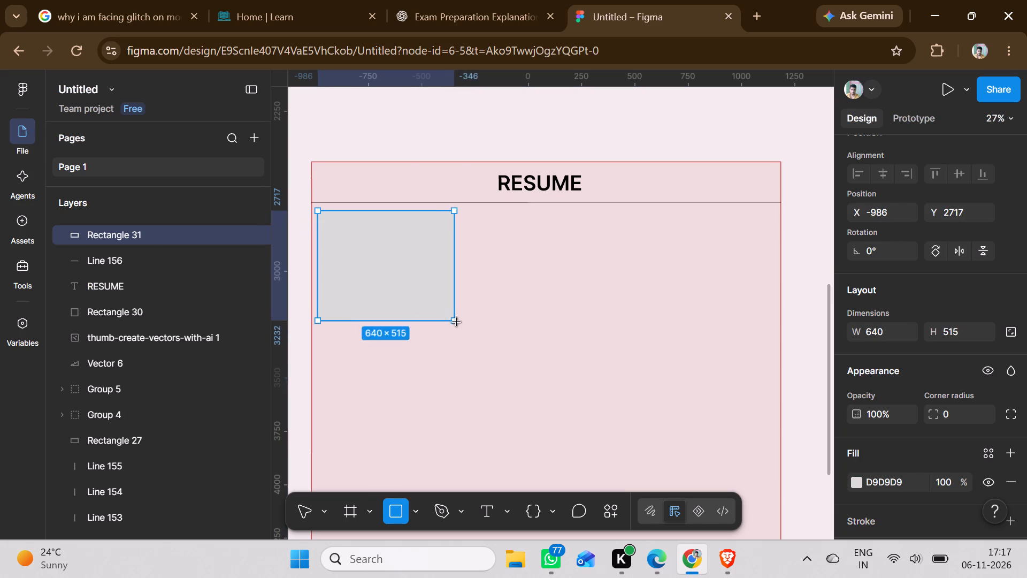
pyautogui.moveTo(457, 322); pyautogui.dragTo(531, 526)
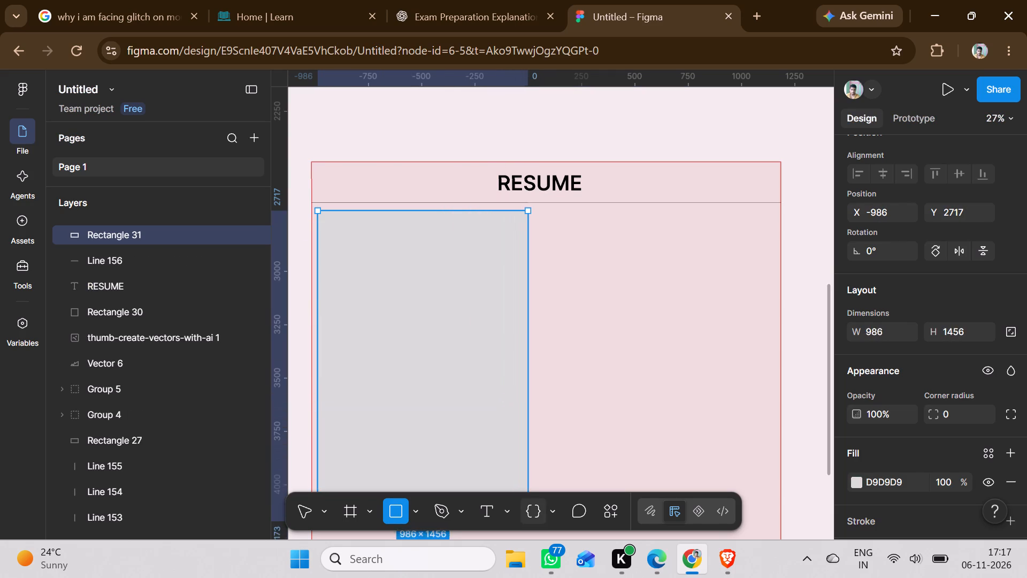
pyautogui.moveTo(531, 526); pyautogui.dragTo(528, 479)
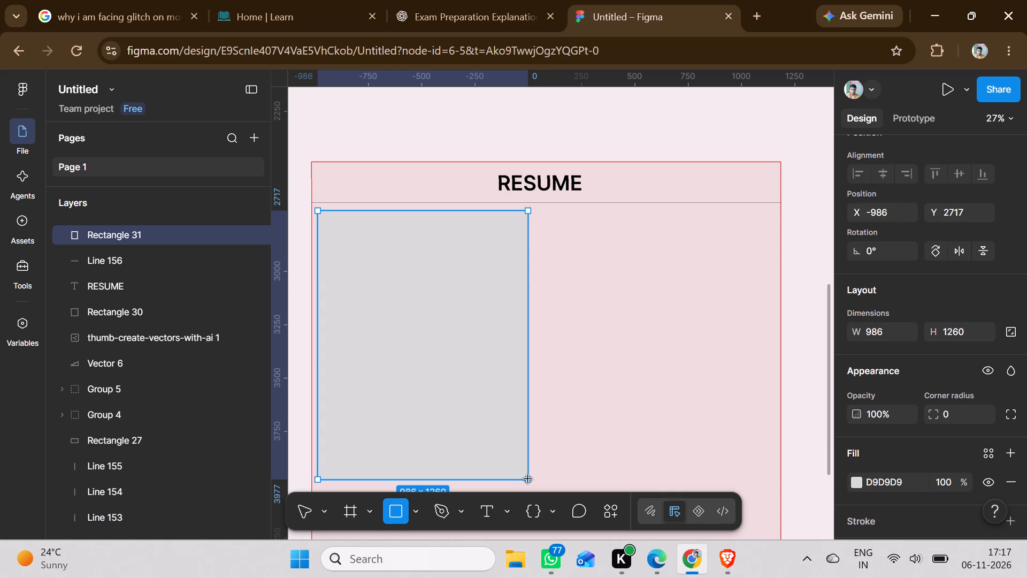
pyautogui.moveTo(528, 479); pyautogui.dragTo(526, 479)
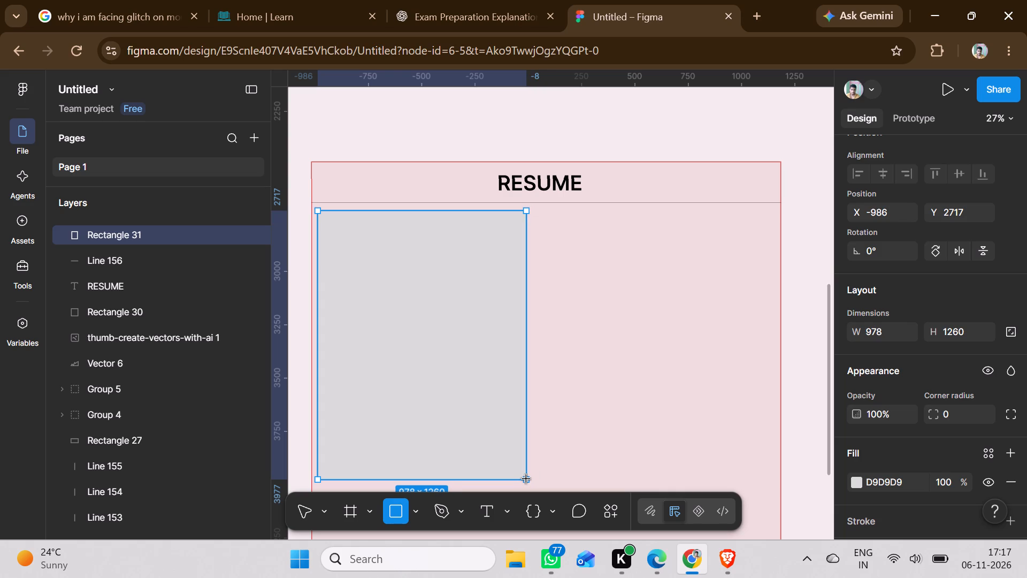
pyautogui.moveTo(526, 479); pyautogui.dragTo(526, 478)
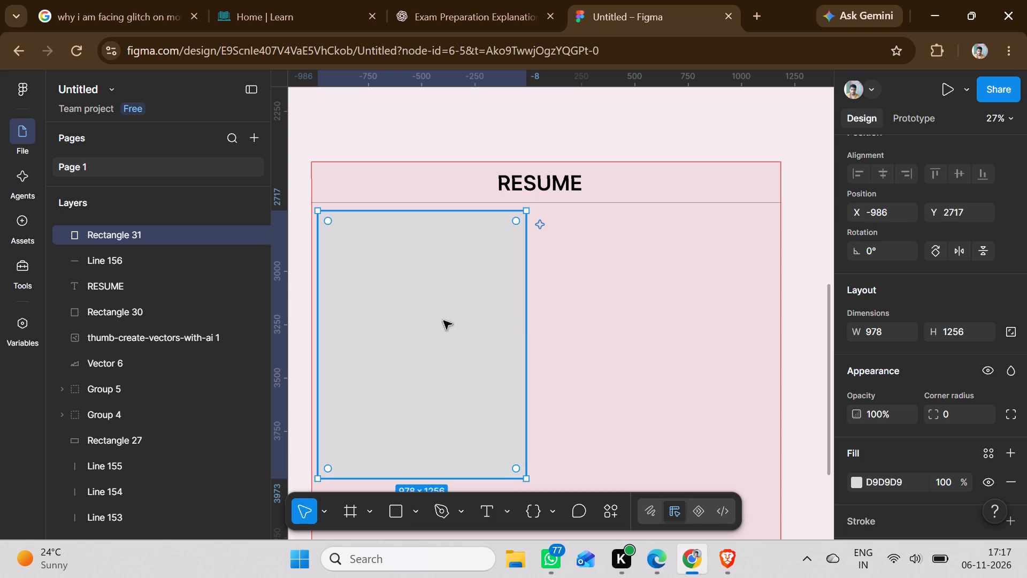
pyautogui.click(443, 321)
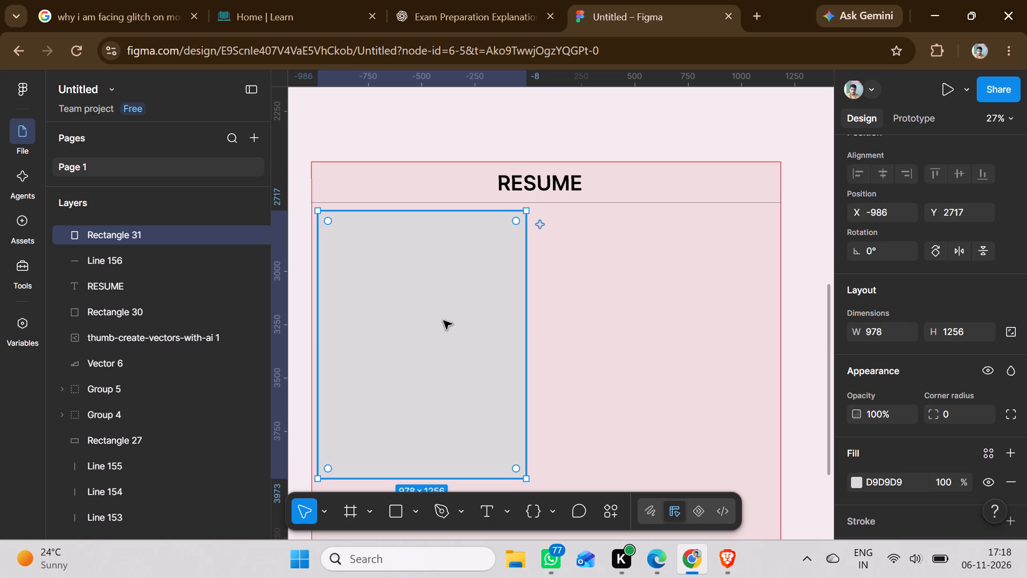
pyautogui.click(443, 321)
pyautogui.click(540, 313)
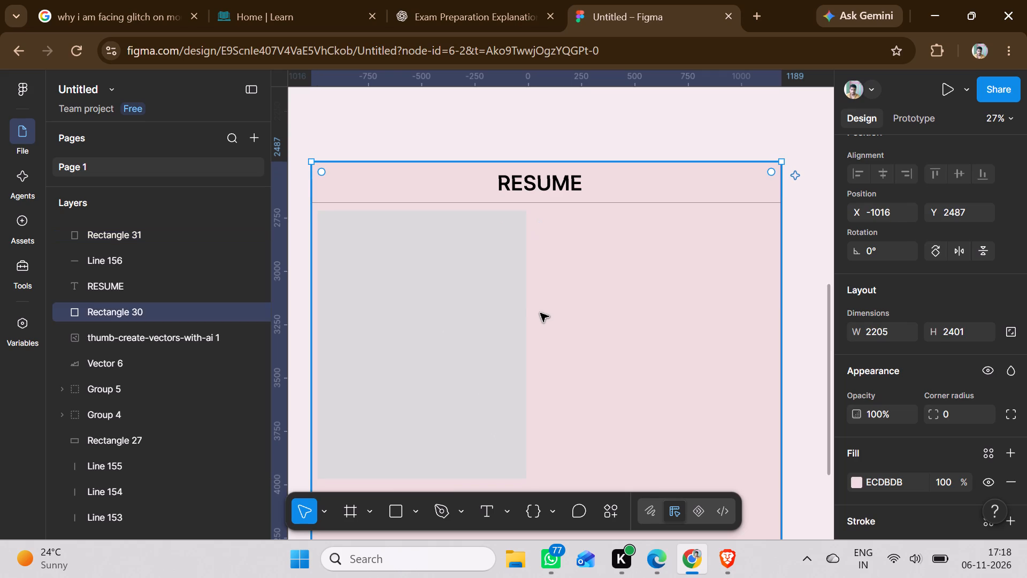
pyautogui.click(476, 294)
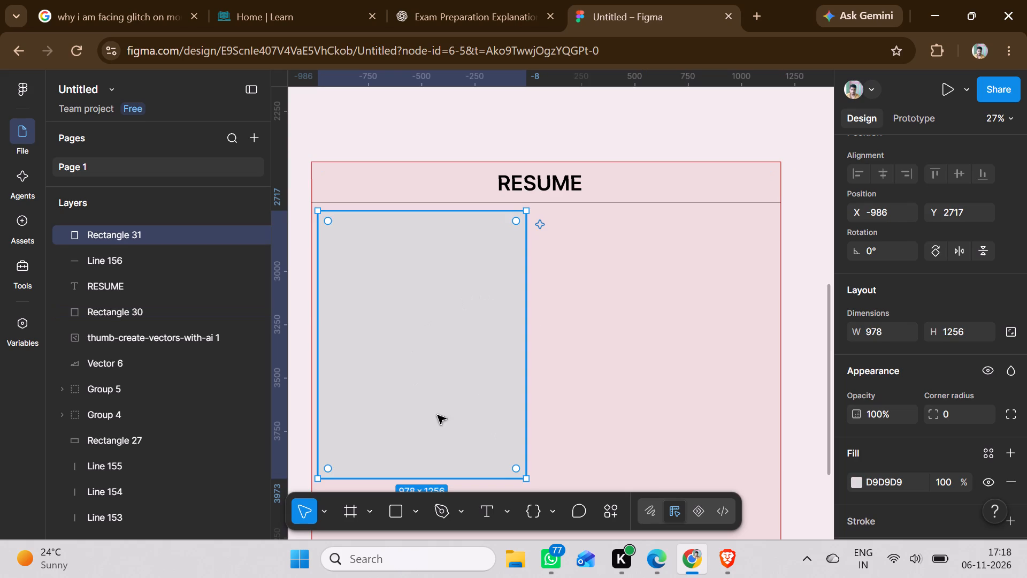
# Draw a text box about 843 × 94 inside the top of the grey rectangle, at about X -933, Y 2758.
pyautogui.click(485, 509)
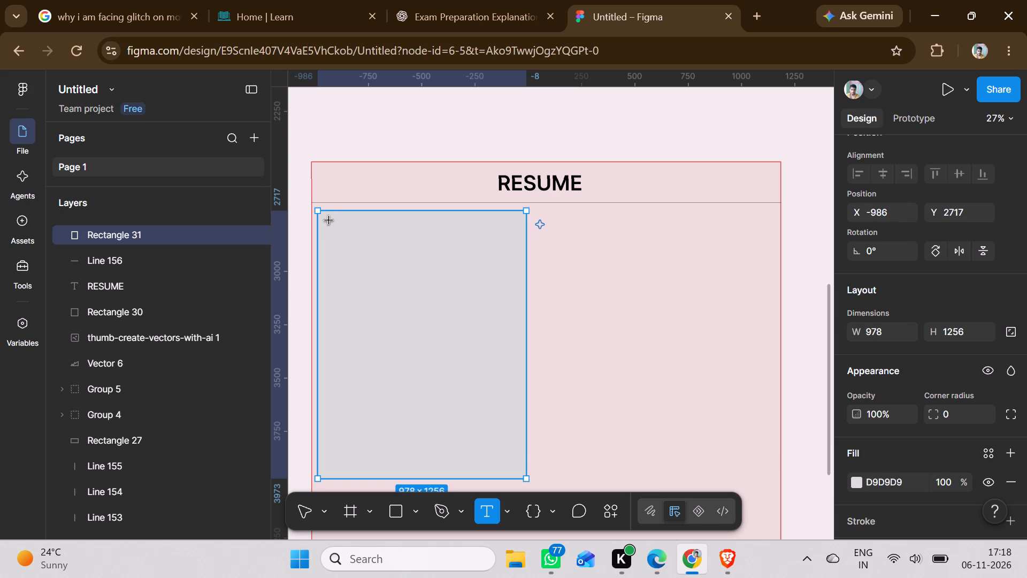
pyautogui.moveTo(329, 219); pyautogui.dragTo(486, 242)
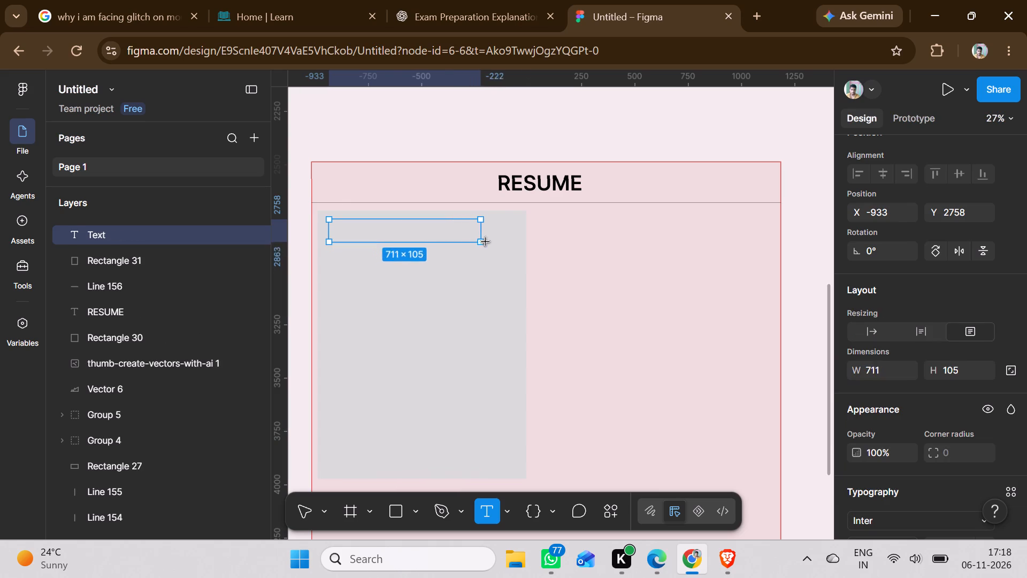
pyautogui.moveTo(486, 242); pyautogui.dragTo(509, 239)
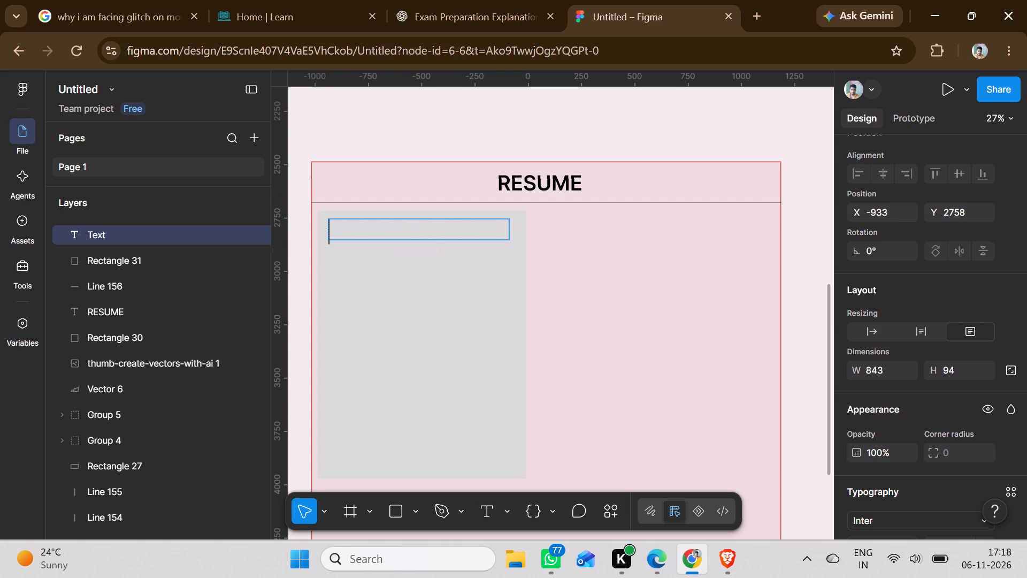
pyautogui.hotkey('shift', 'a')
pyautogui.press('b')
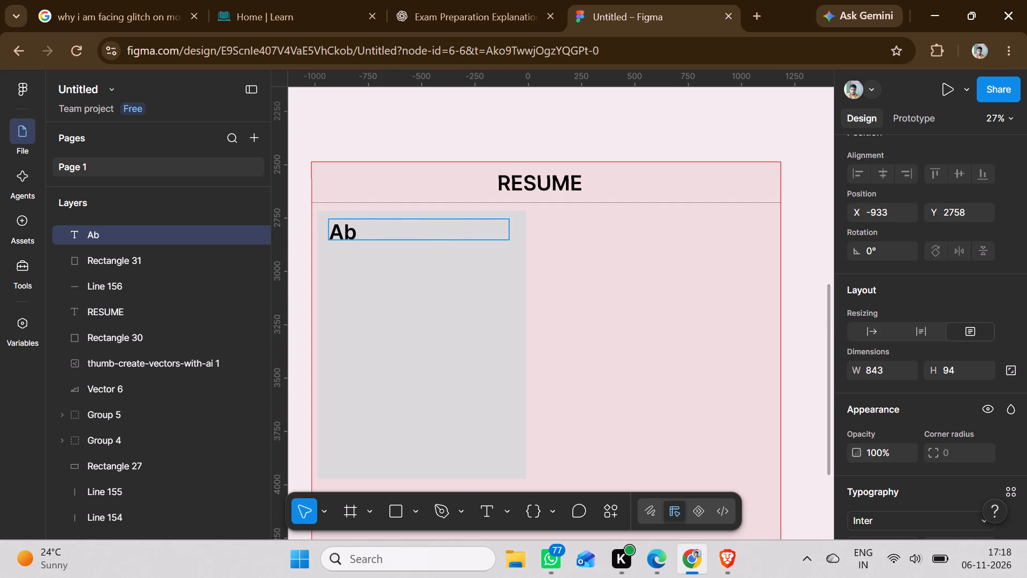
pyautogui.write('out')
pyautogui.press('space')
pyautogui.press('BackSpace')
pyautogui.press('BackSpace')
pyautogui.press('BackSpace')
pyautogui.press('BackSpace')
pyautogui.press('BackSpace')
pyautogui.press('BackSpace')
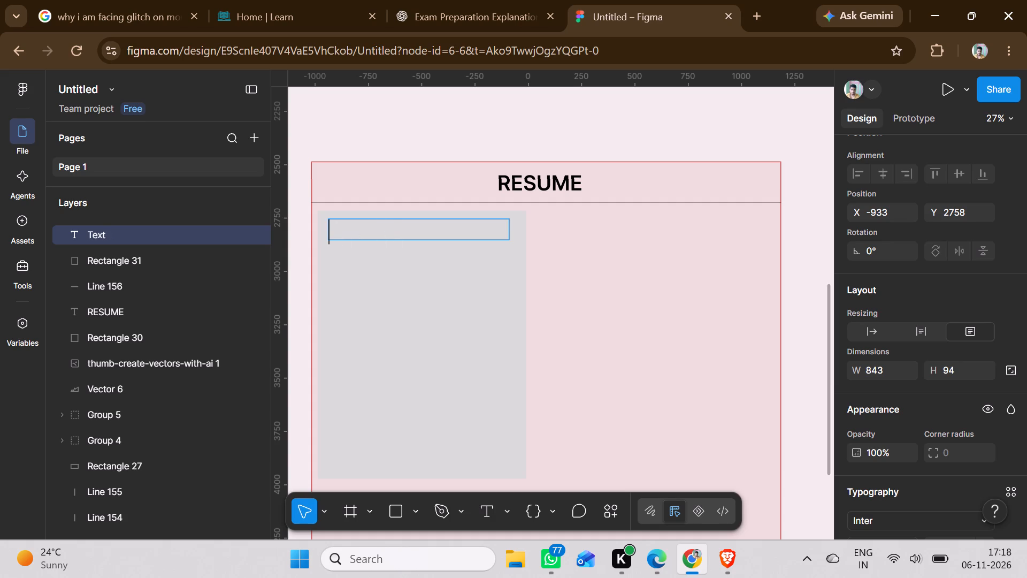
# Enter "MySelf" as the heading in the grey rectangle's text box and finish the text editing.
pyautogui.write('My')
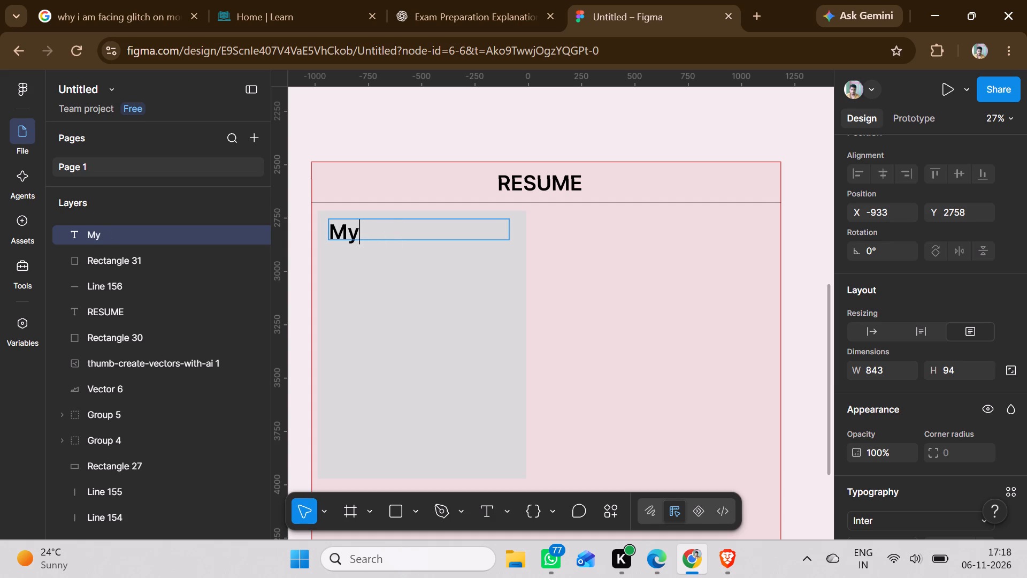
pyautogui.write('Self')
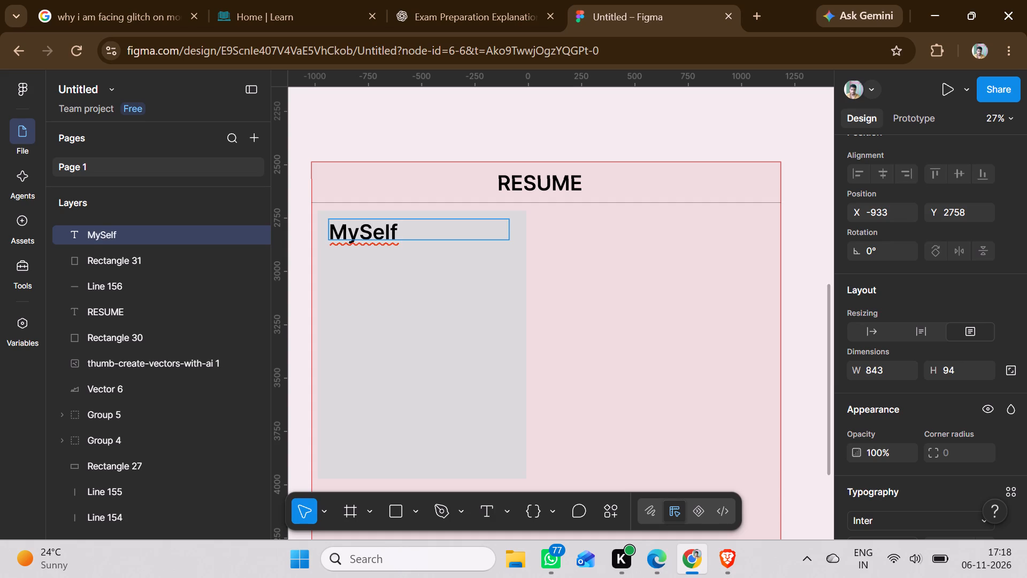
pyautogui.click(413, 275)
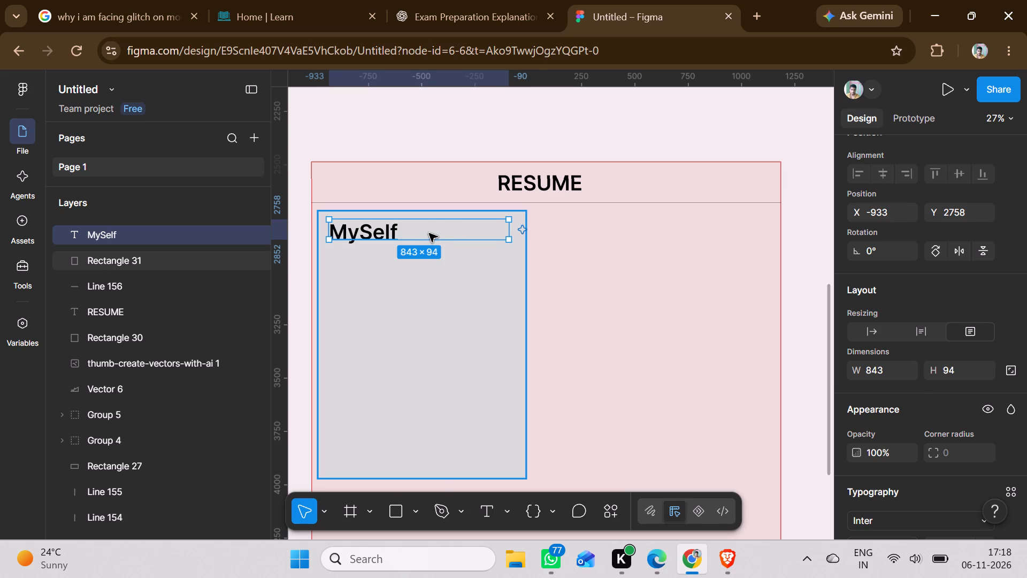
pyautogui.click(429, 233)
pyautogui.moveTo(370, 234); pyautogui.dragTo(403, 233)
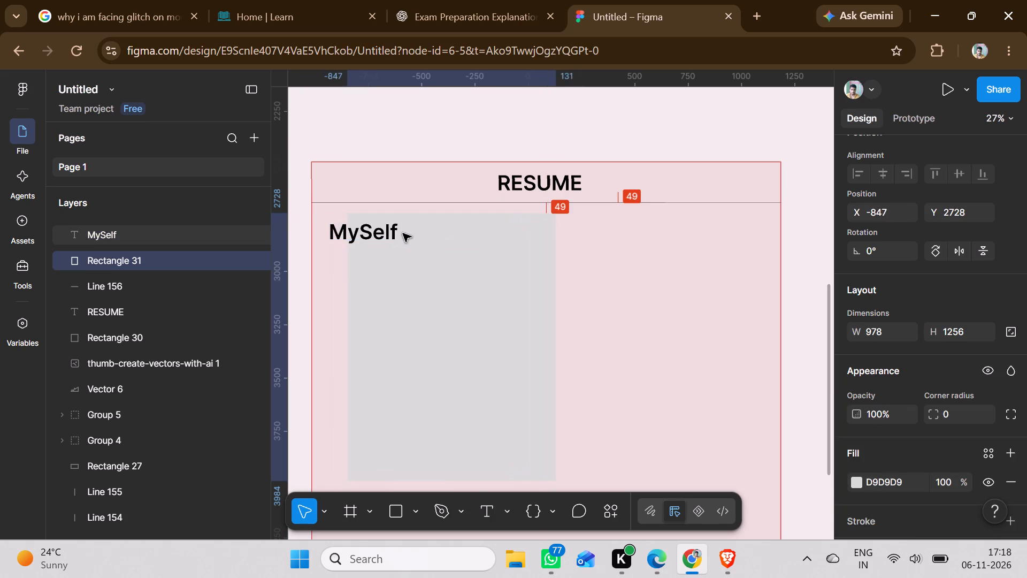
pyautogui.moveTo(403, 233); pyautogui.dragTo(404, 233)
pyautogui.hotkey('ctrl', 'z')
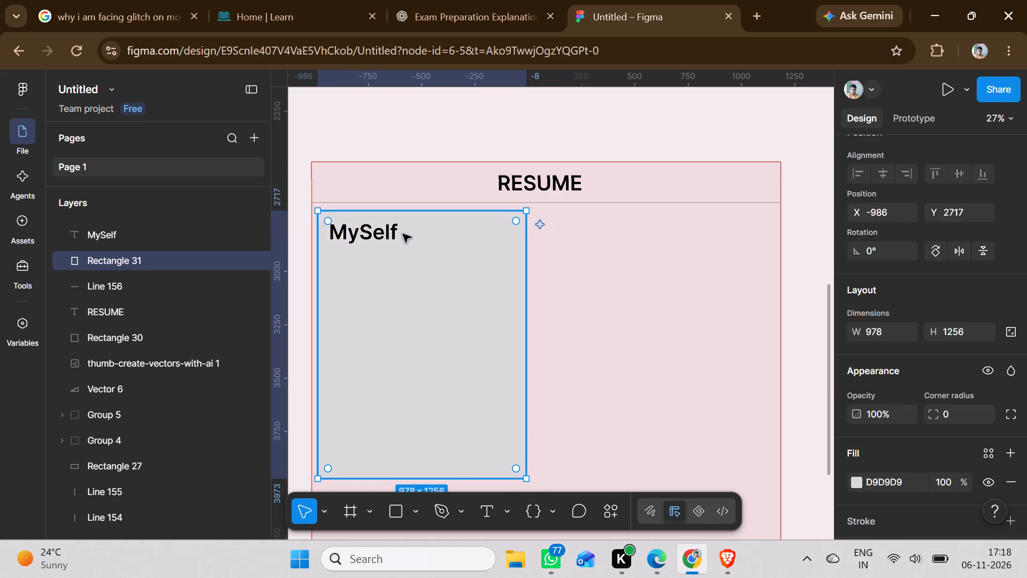
# Move the MySelf text to the horizontal middle of the grey rectangle's top, at about X -680, Y 2754.
pyautogui.click(386, 234)
pyautogui.moveTo(371, 235); pyautogui.dragTo(428, 234)
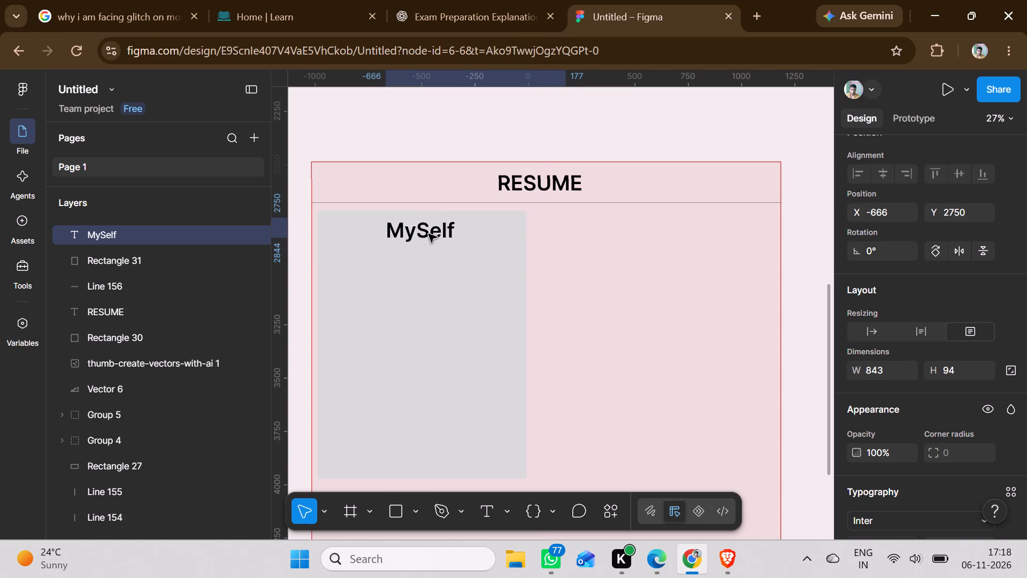
pyautogui.moveTo(428, 234); pyautogui.dragTo(425, 234)
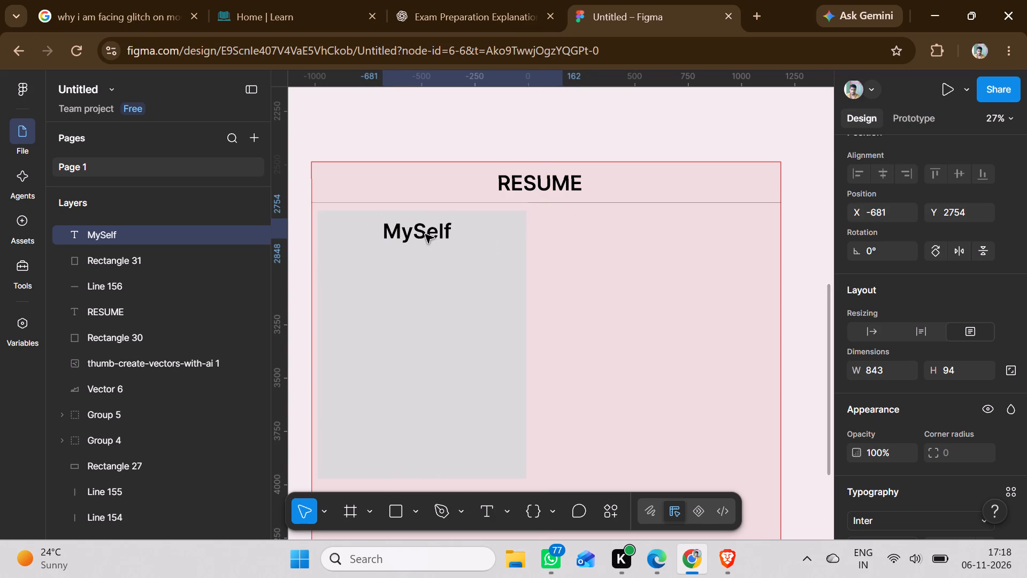
pyautogui.moveTo(425, 234); pyautogui.dragTo(426, 234)
# Add a red EB4646 stroke to the grey rectangle.
pyautogui.click(516, 300)
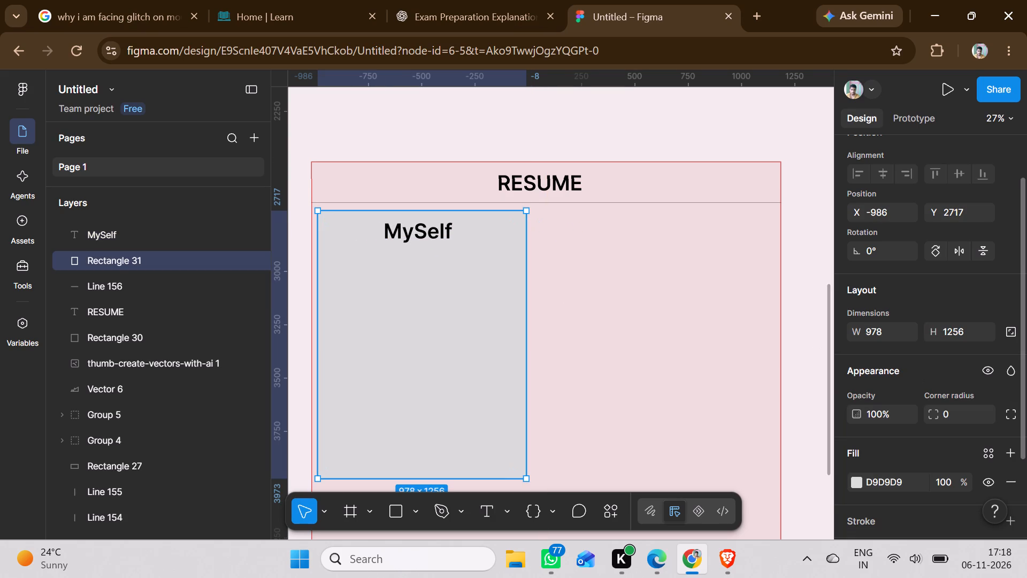
pyautogui.scroll(-2, 930, 401)
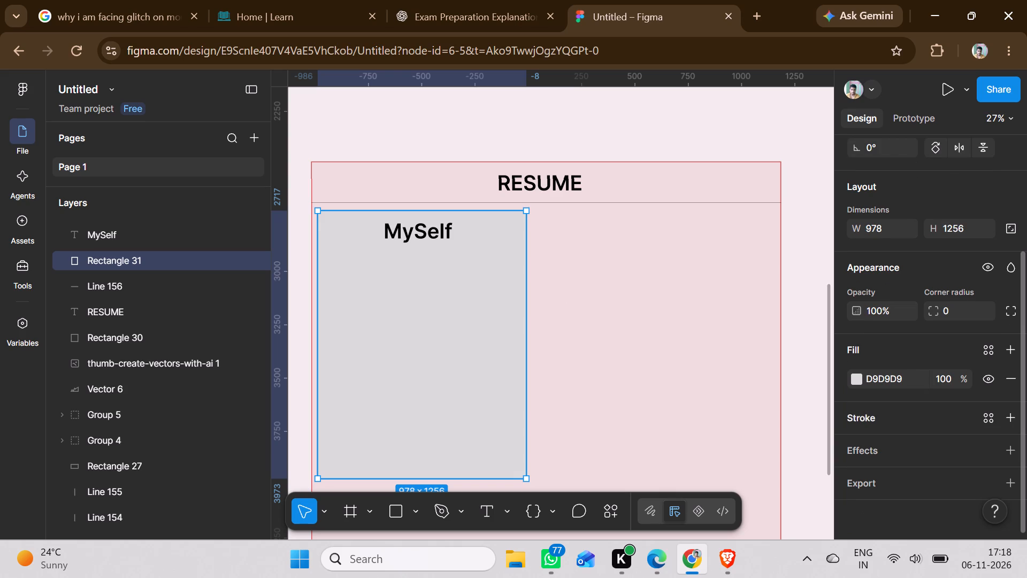
pyautogui.click(868, 421)
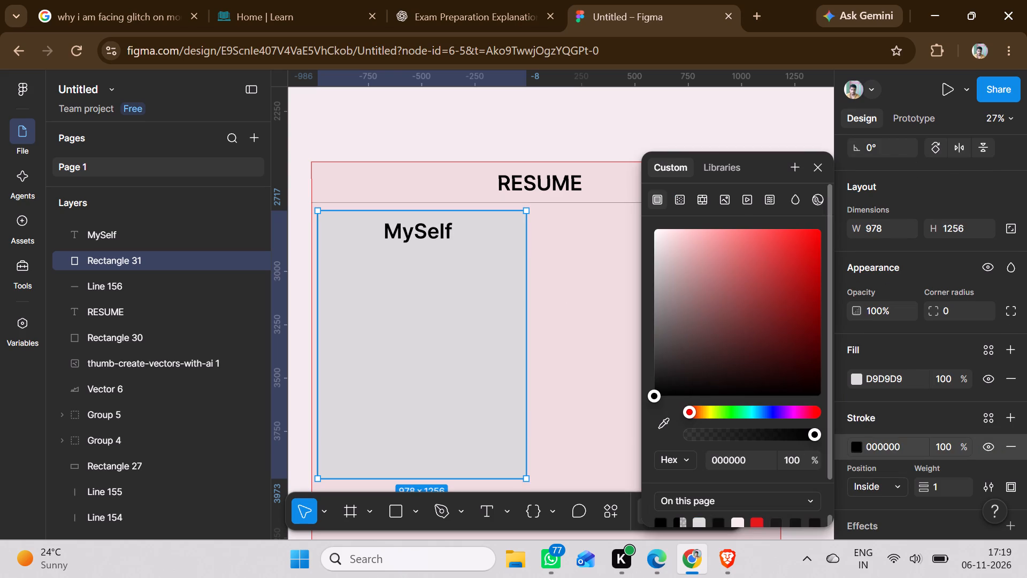
pyautogui.click(771, 241)
pyautogui.click(607, 279)
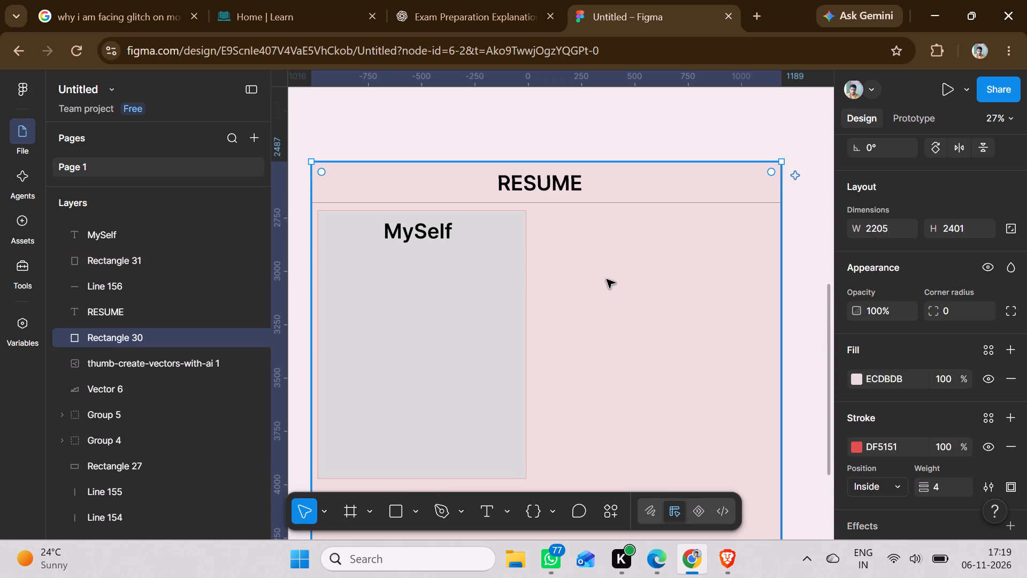
# Extend the grey rectangle's bottom edge downward to a height of about 2133, just above the pink panel's bottom border, and deselect it.
pyautogui.scroll(-2, 607, 279)
pyautogui.click(467, 259)
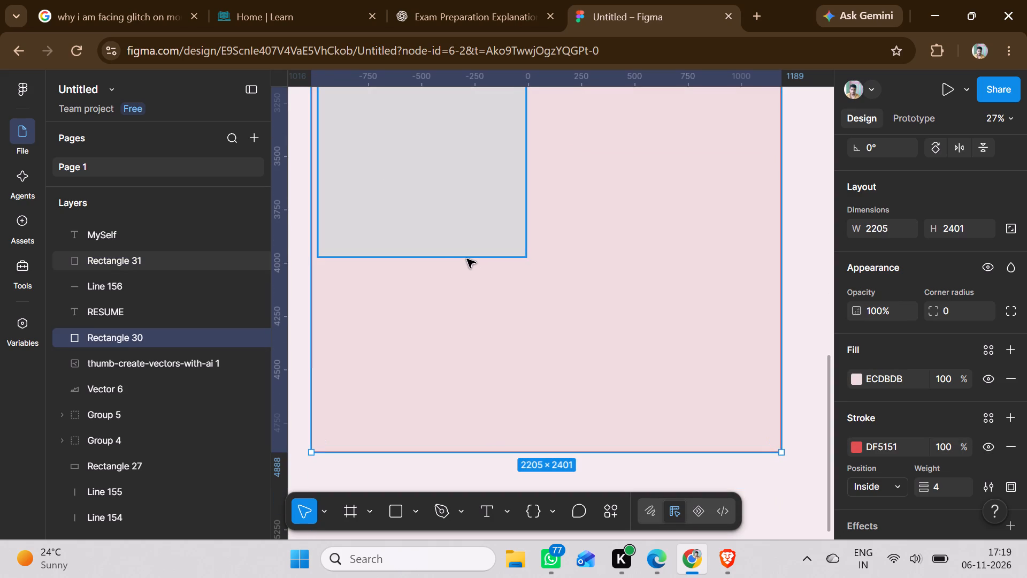
pyautogui.moveTo(447, 259); pyautogui.dragTo(454, 380)
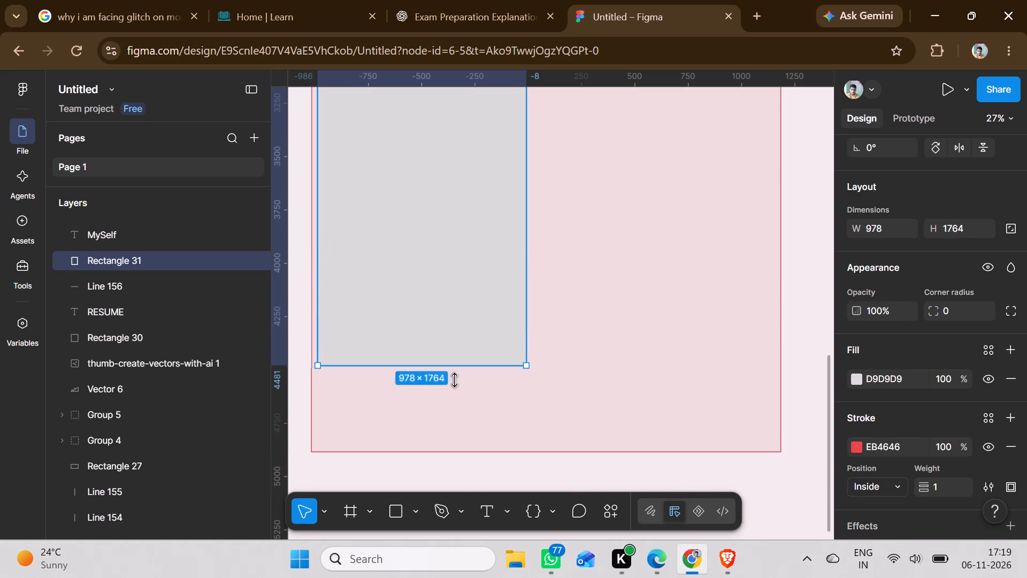
pyautogui.moveTo(454, 380); pyautogui.dragTo(459, 435)
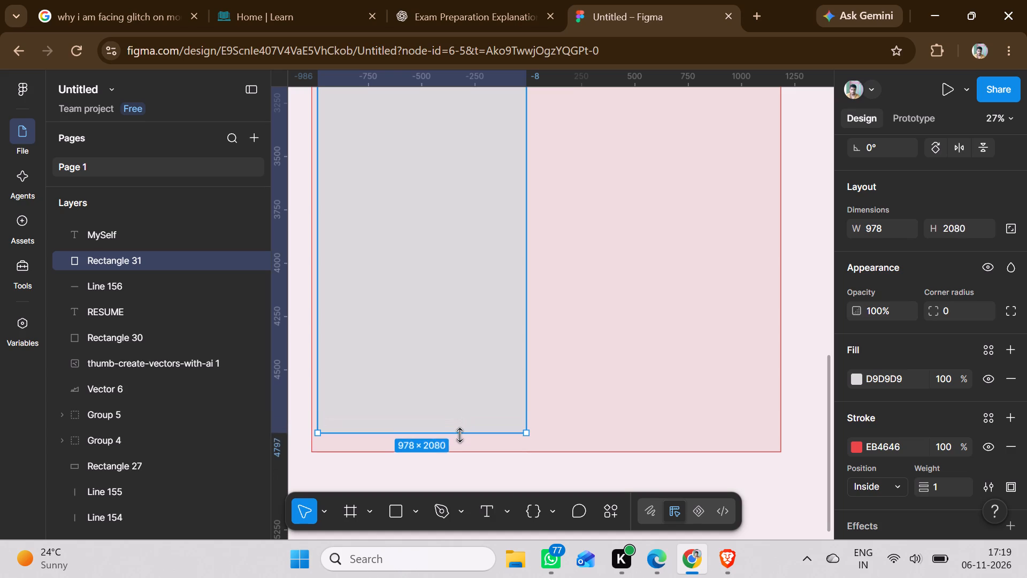
pyautogui.moveTo(459, 435); pyautogui.dragTo(458, 442)
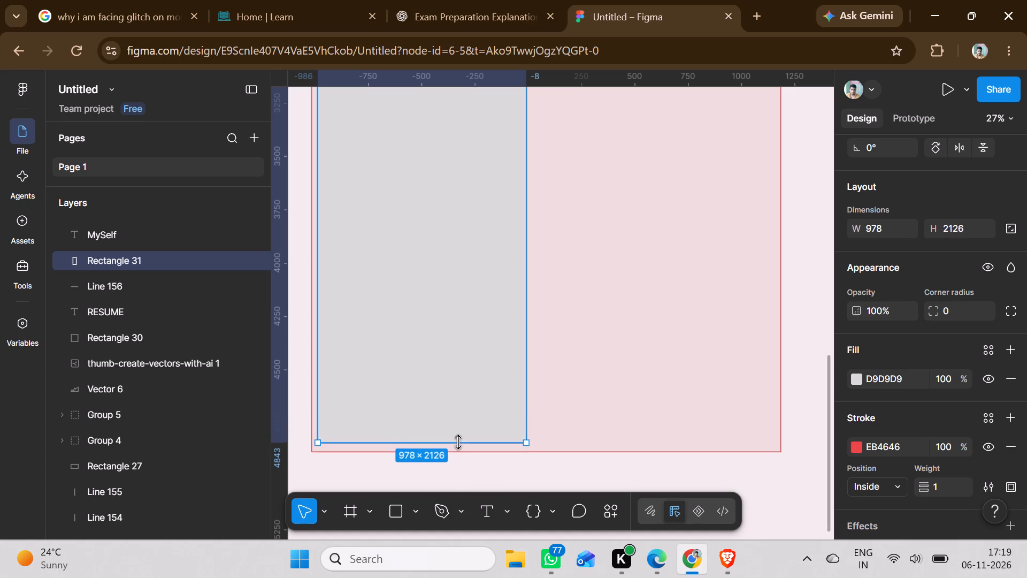
pyautogui.moveTo(458, 442); pyautogui.dragTo(458, 444)
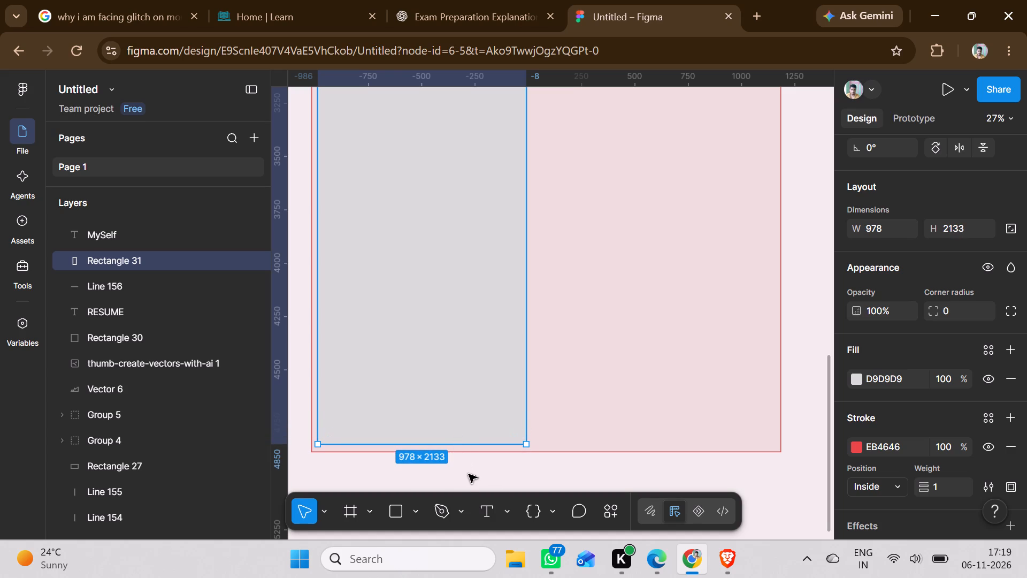
pyautogui.click(469, 474)
# Draw a near-vertical line about 2209 long beside the grey rectangle, from the divider at about X 26, Y 2679 to the pink panel's bottom edge.
pyautogui.scroll(1, 469, 474)
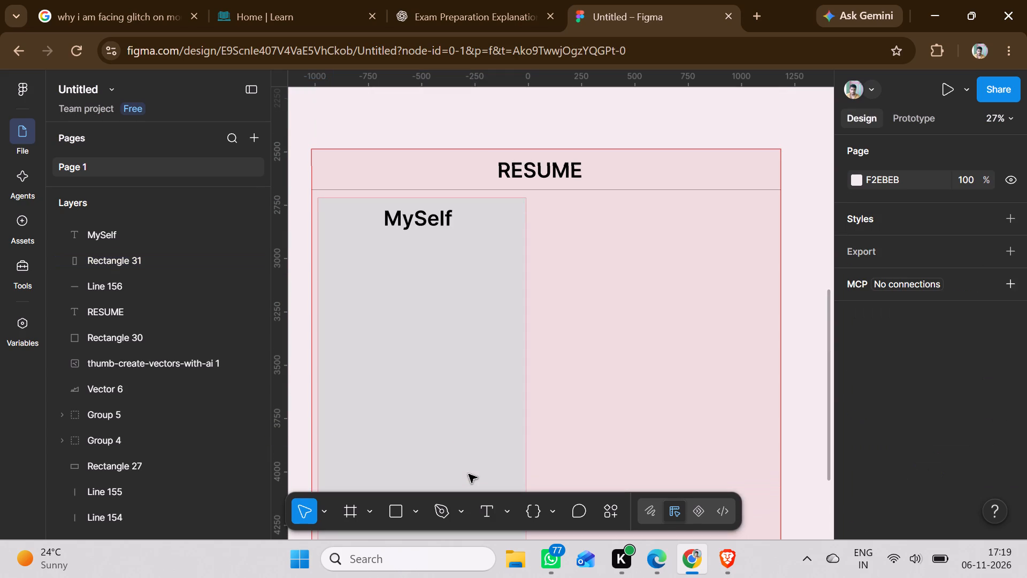
pyautogui.scroll(-1, 469, 474)
pyautogui.scroll(1, 469, 474)
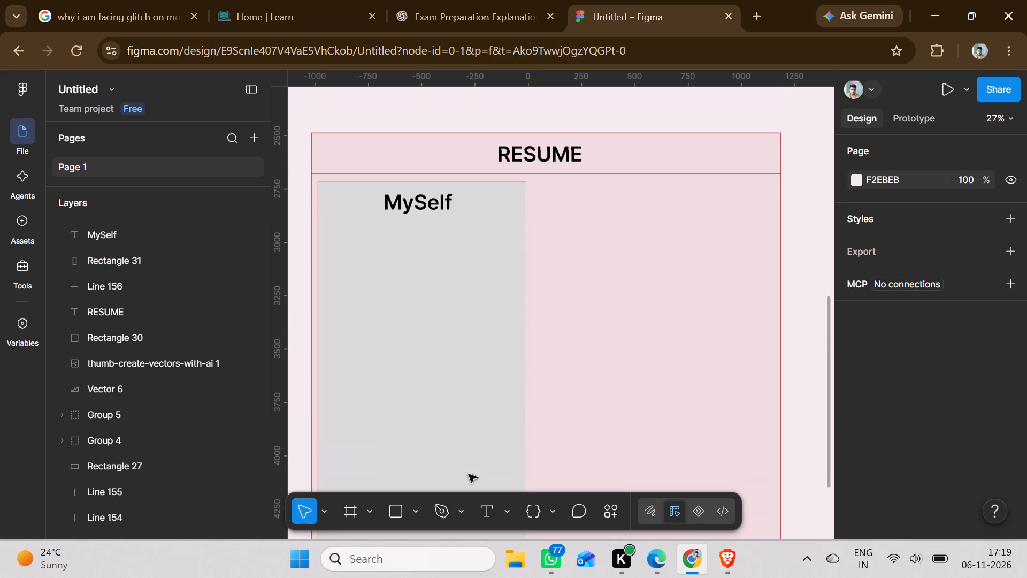
pyautogui.scroll(-1, 469, 474)
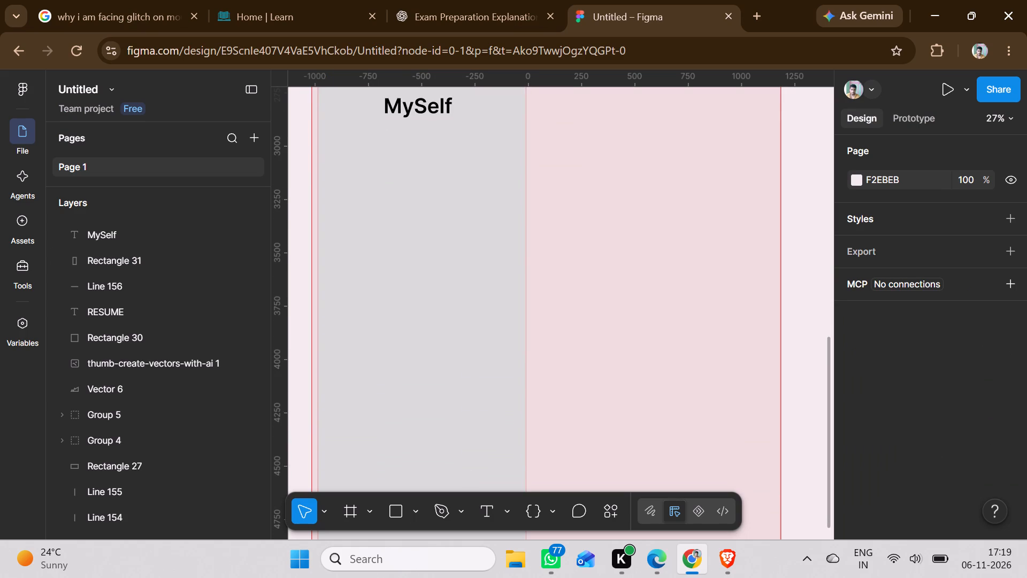
pyautogui.click(414, 514)
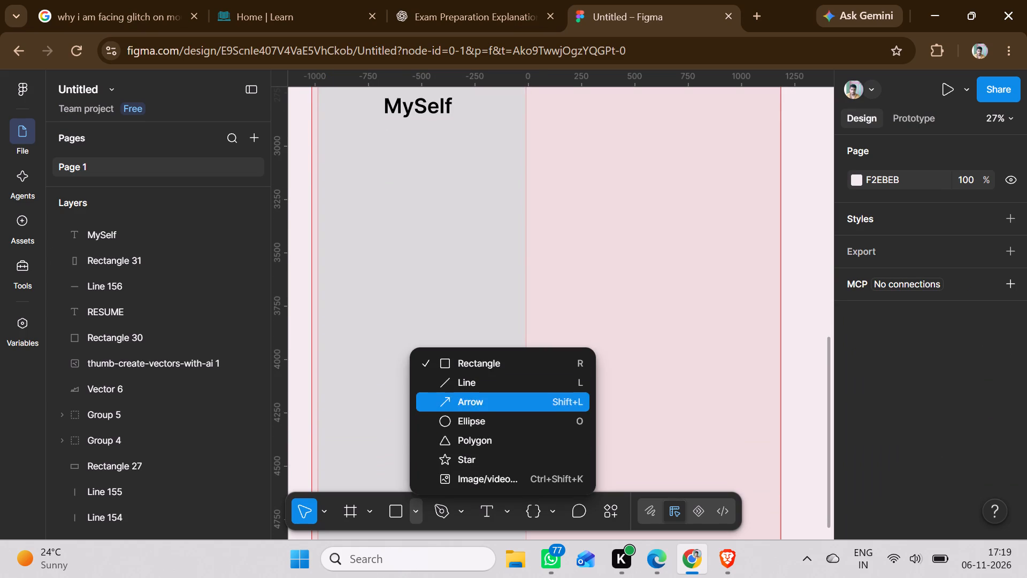
pyautogui.click(457, 384)
pyautogui.scroll(1, 500, 326)
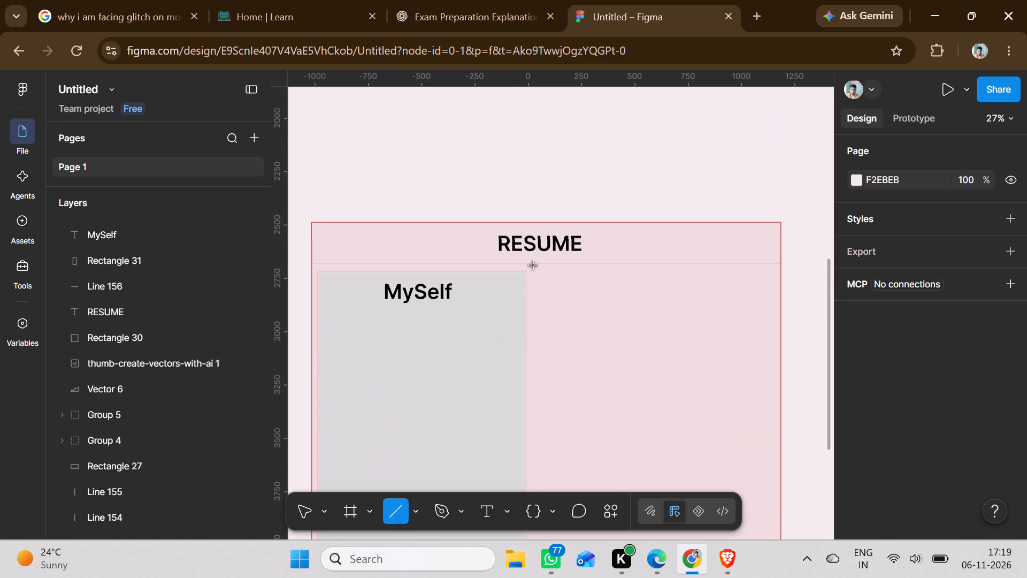
pyautogui.moveTo(534, 264); pyautogui.dragTo(537, 412)
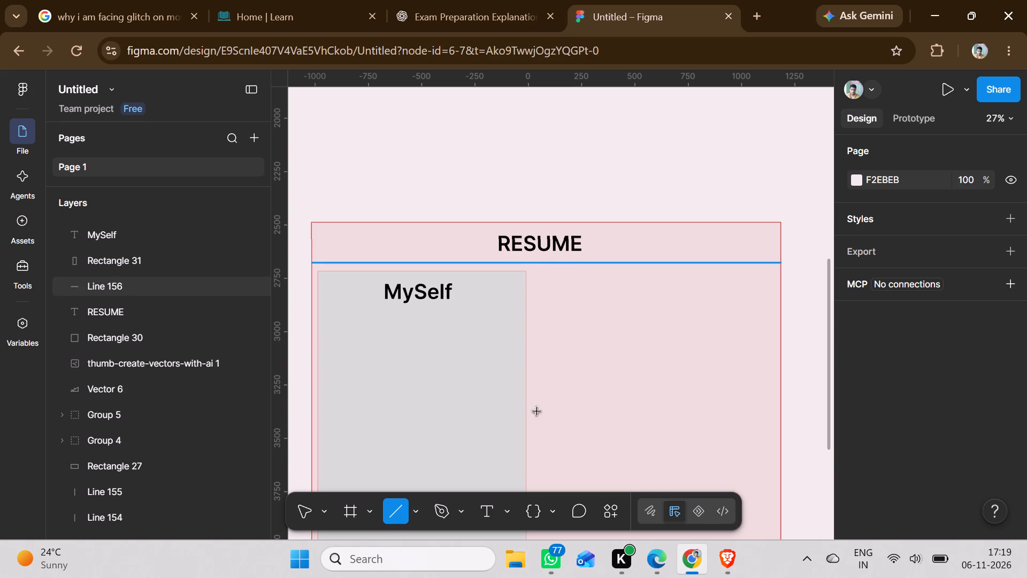
pyautogui.moveTo(537, 412); pyautogui.dragTo(538, 511)
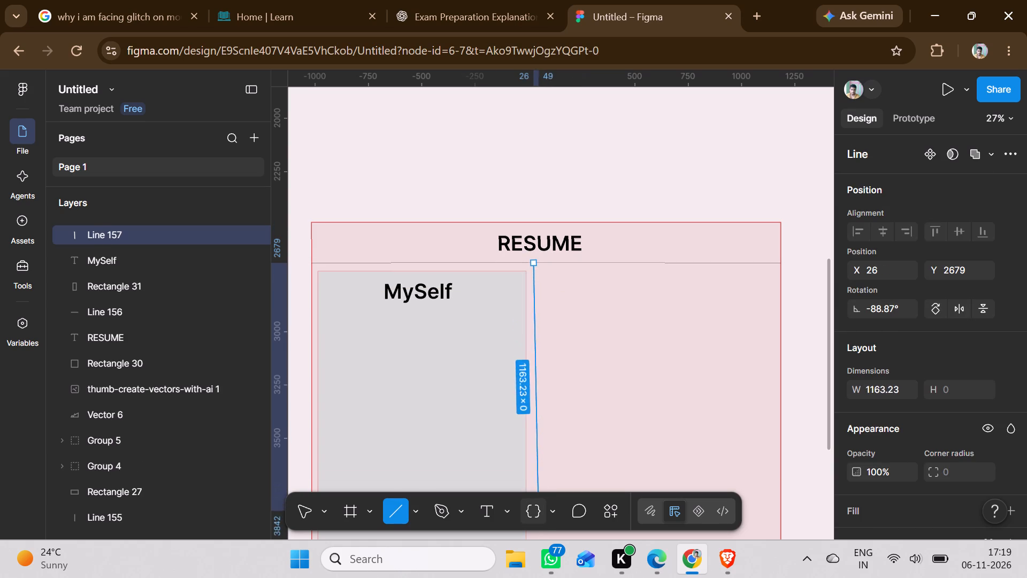
pyautogui.moveTo(538, 511); pyautogui.dragTo(534, 530)
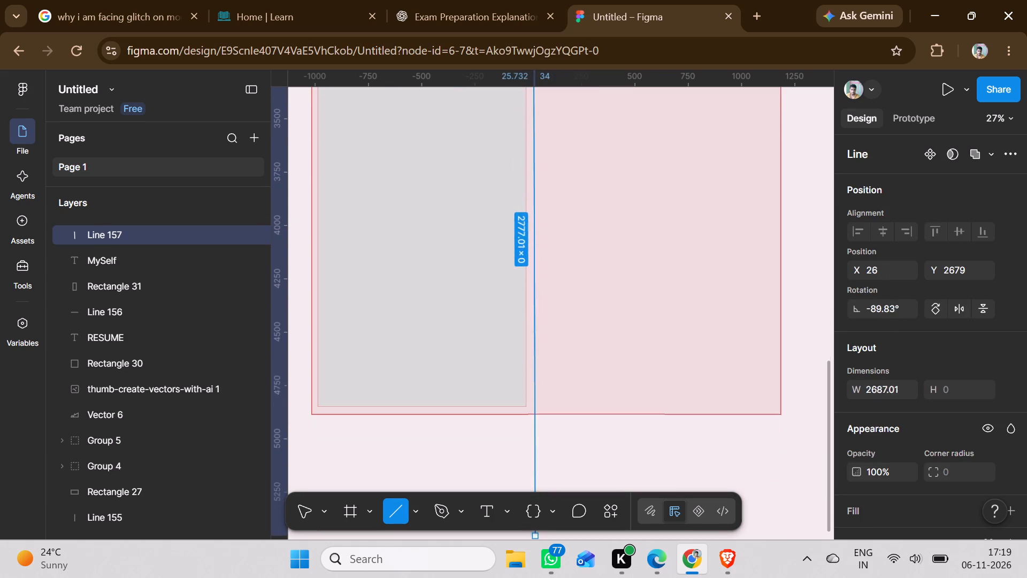
pyautogui.moveTo(534, 530); pyautogui.dragTo(538, 399)
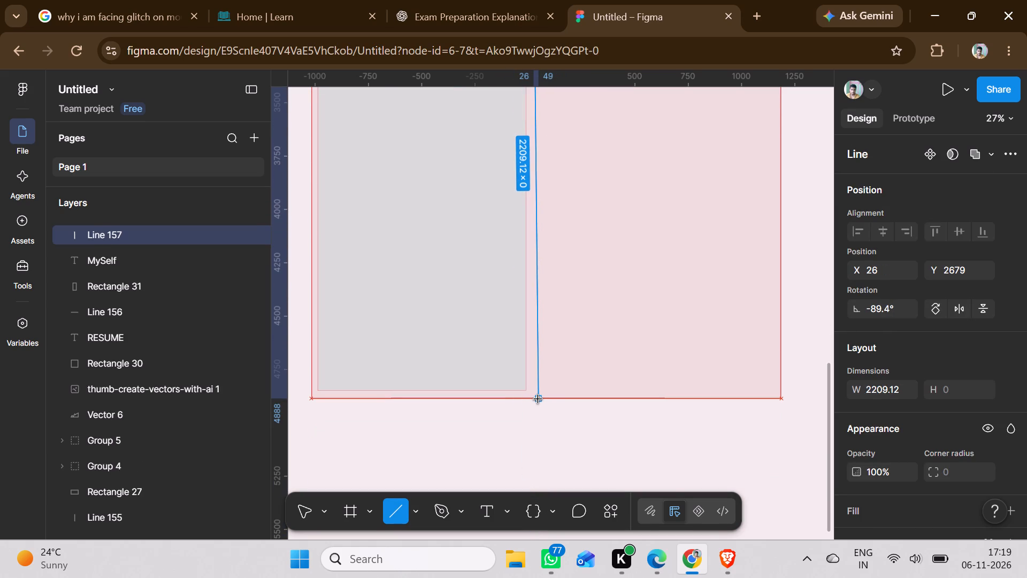
pyautogui.moveTo(538, 399); pyautogui.dragTo(537, 399)
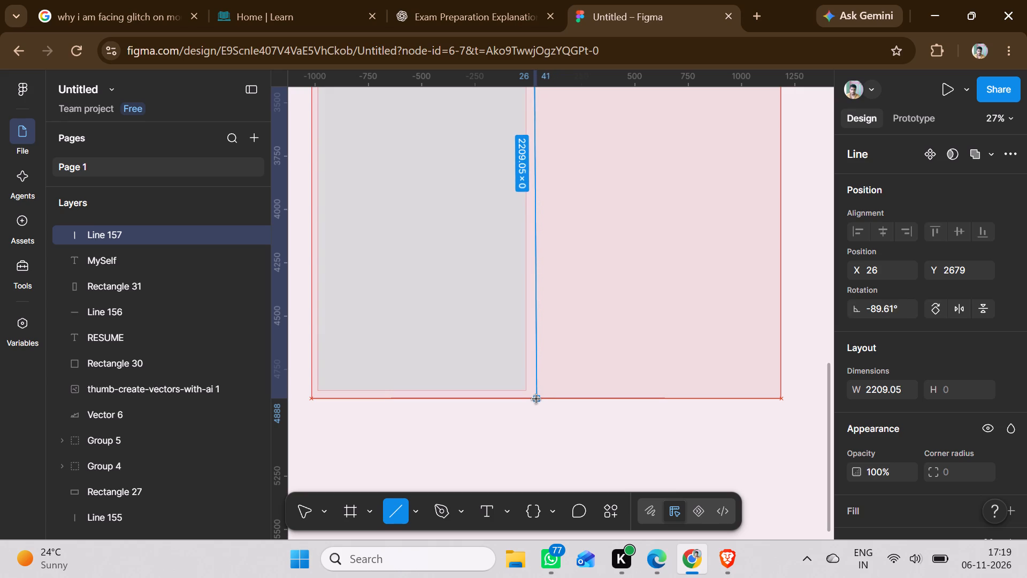
pyautogui.moveTo(537, 399); pyautogui.dragTo(535, 399)
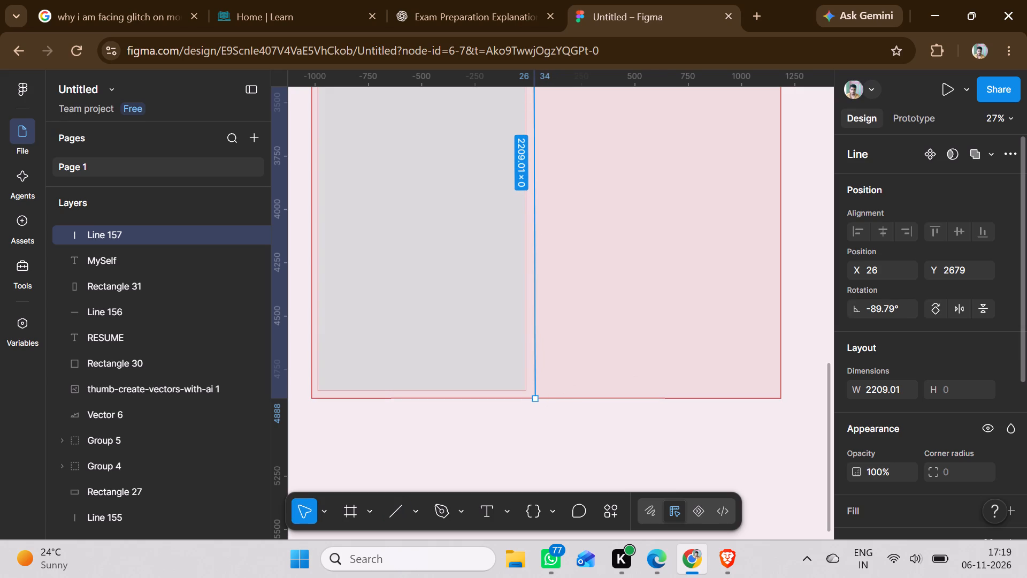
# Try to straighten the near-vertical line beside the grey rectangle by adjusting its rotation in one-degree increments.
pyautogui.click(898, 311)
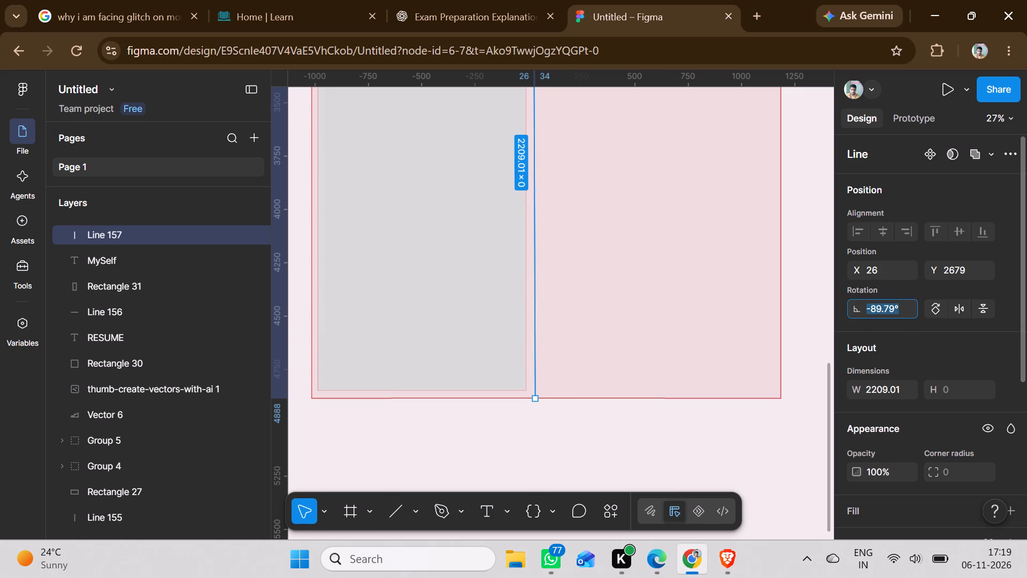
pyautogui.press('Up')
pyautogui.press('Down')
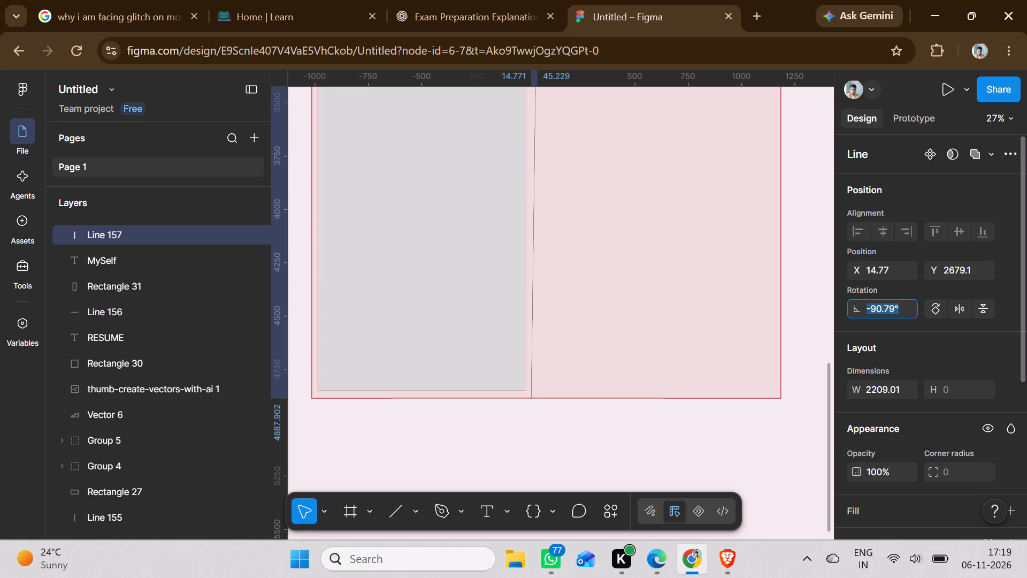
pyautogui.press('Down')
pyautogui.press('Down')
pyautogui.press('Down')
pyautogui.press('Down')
# Set the line's rotation to 0° so that it lies horizontal, and deselect it.
pyautogui.press('BackSpace')
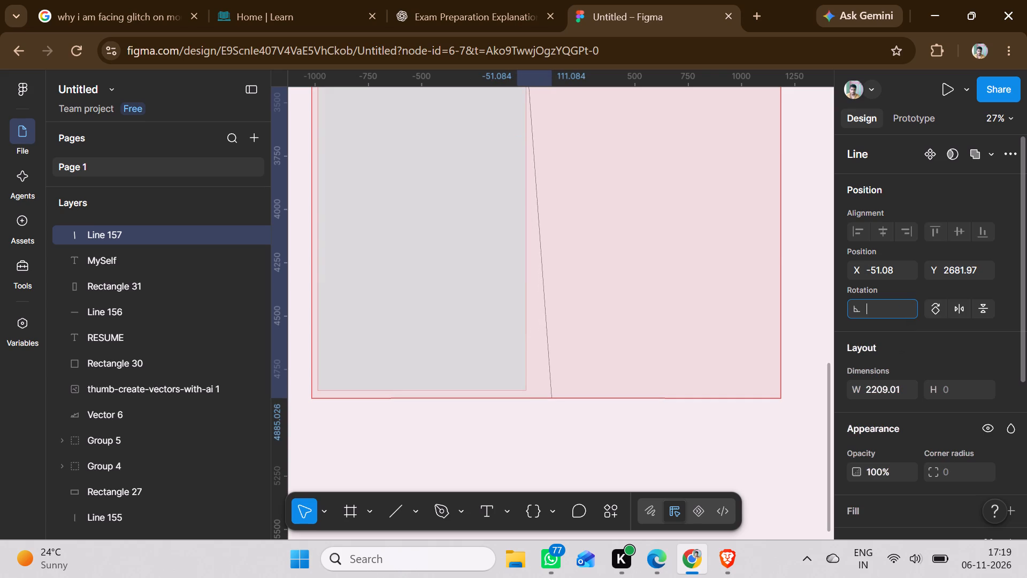
pyautogui.press('0')
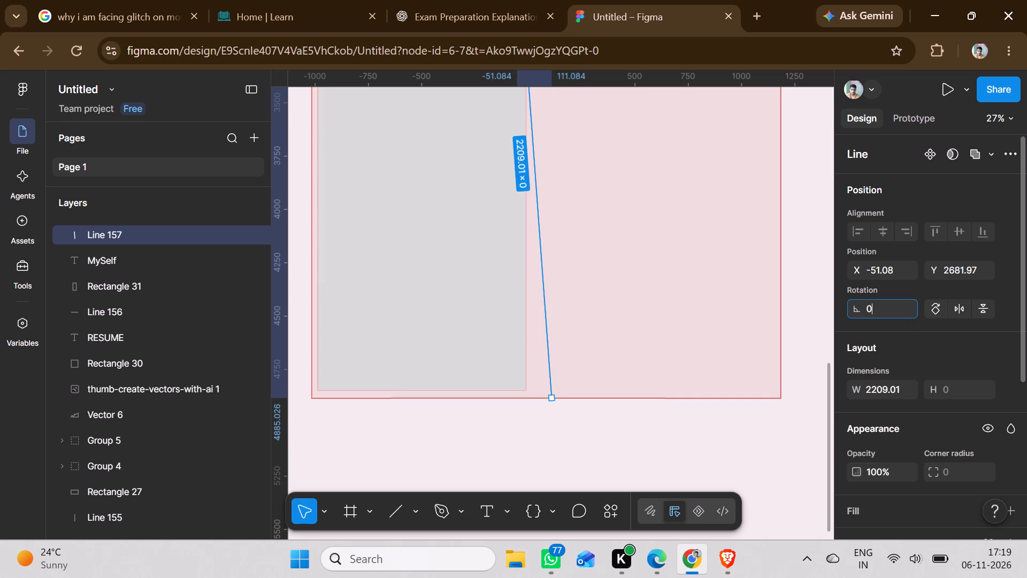
pyautogui.write('.0')
pyautogui.press('Return')
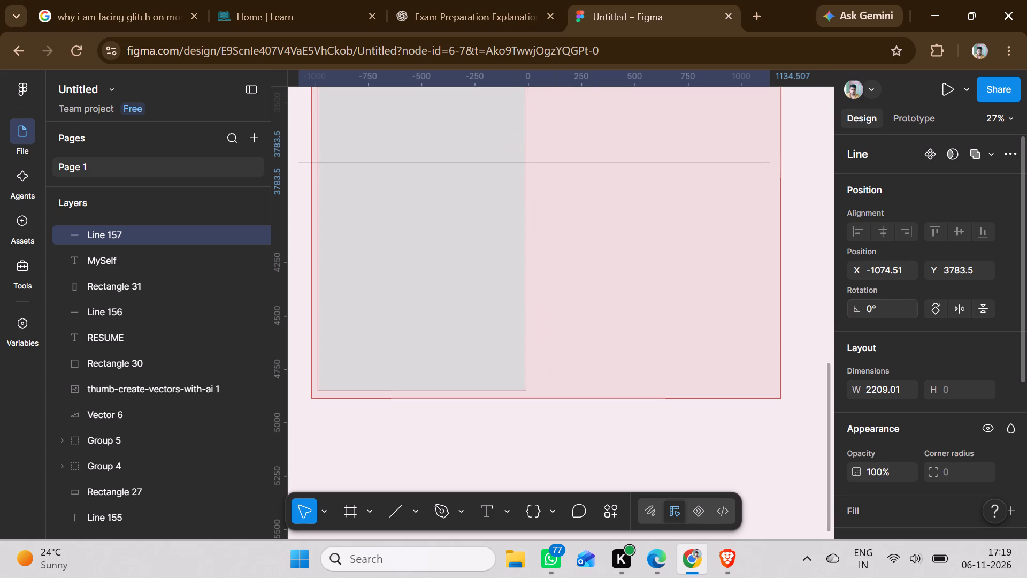
pyautogui.click(678, 430)
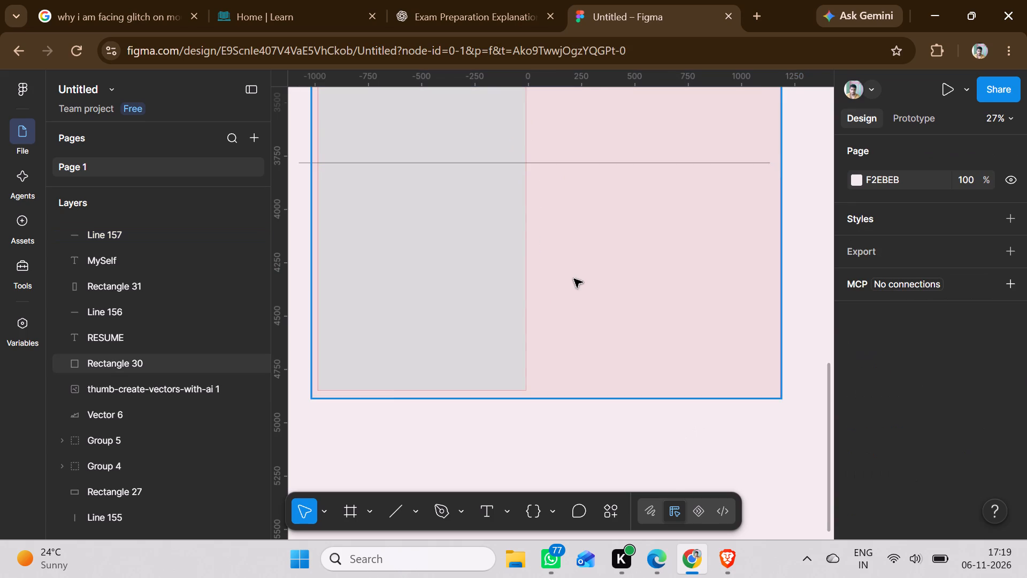
# Rotate the horizontal line by 90° so that it stands exactly vertical beside the grey MySelf column, at -90°.
pyautogui.scroll(2, 574, 279)
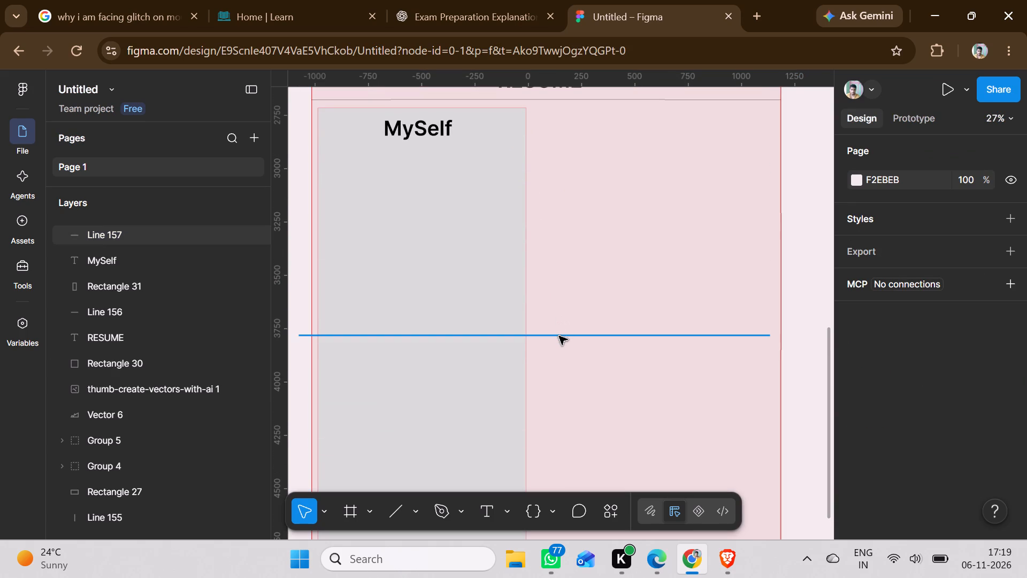
pyautogui.click(559, 336)
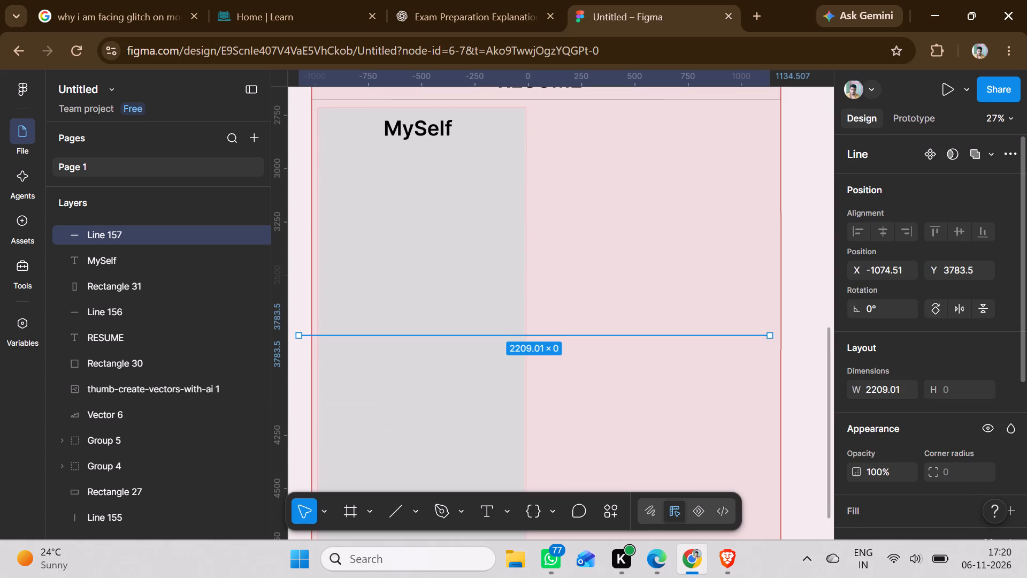
pyautogui.click(940, 314)
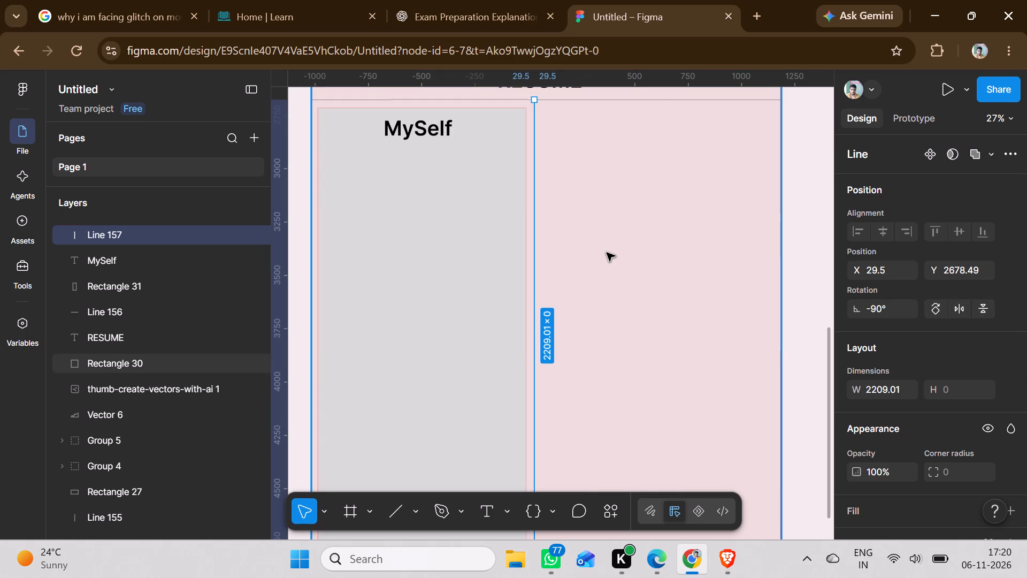
pyautogui.scroll(1, 607, 253)
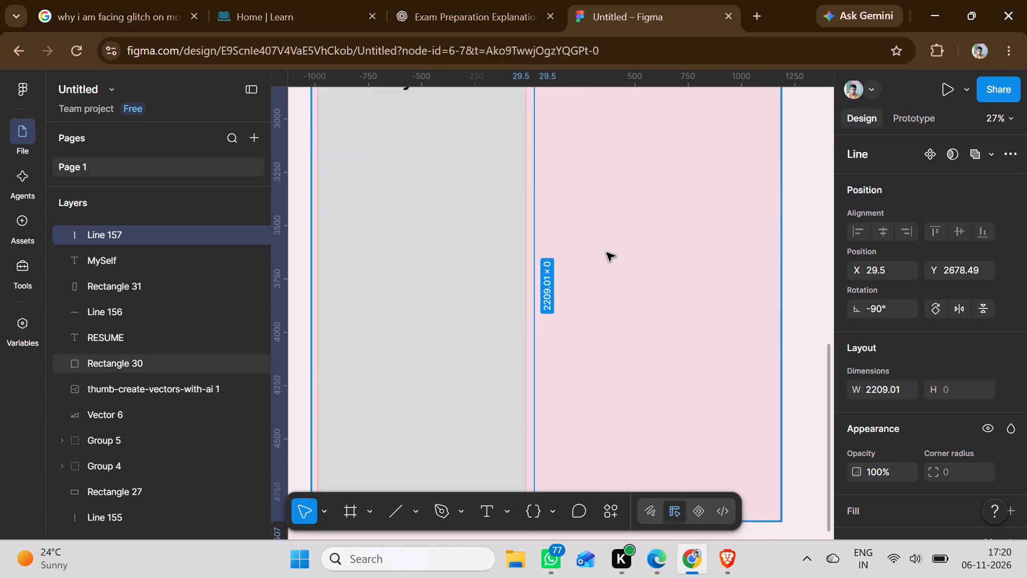
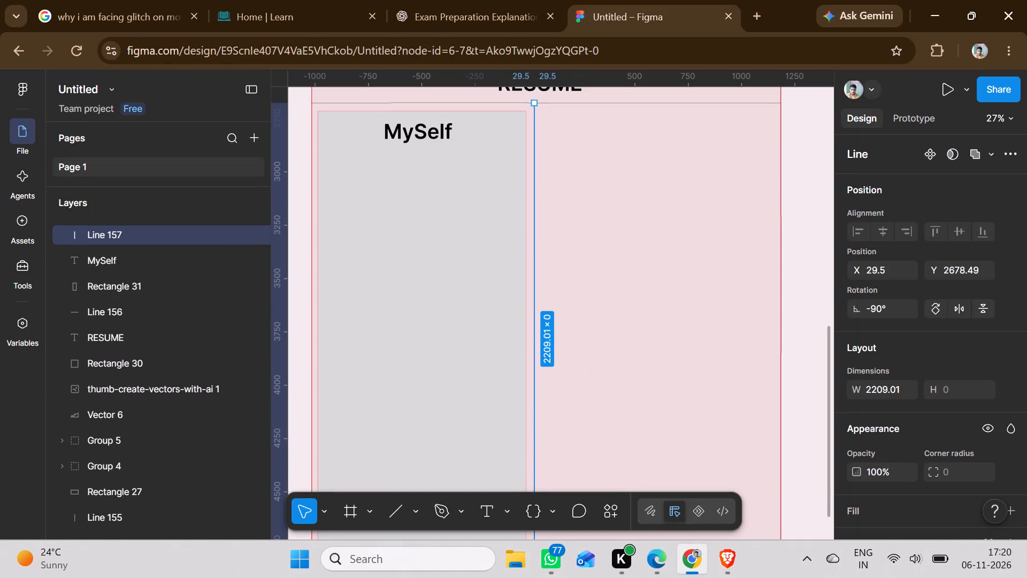
# Draw a rectangle about 556 × 132 over the MySelf heading in the grey column, starting at about X -786, Y 2754.
pyautogui.click(463, 511)
pyautogui.click(463, 511)
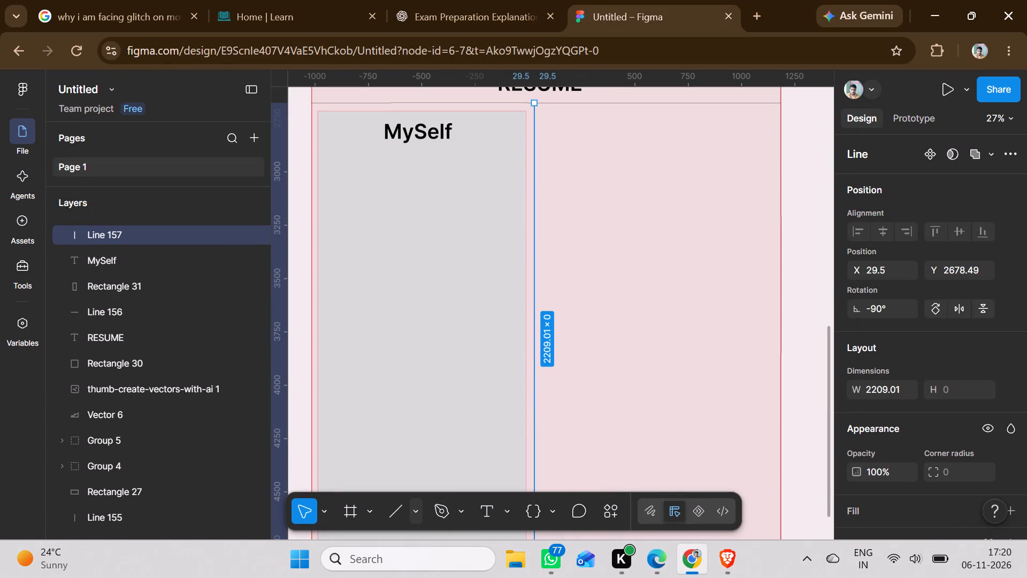
pyautogui.click(419, 505)
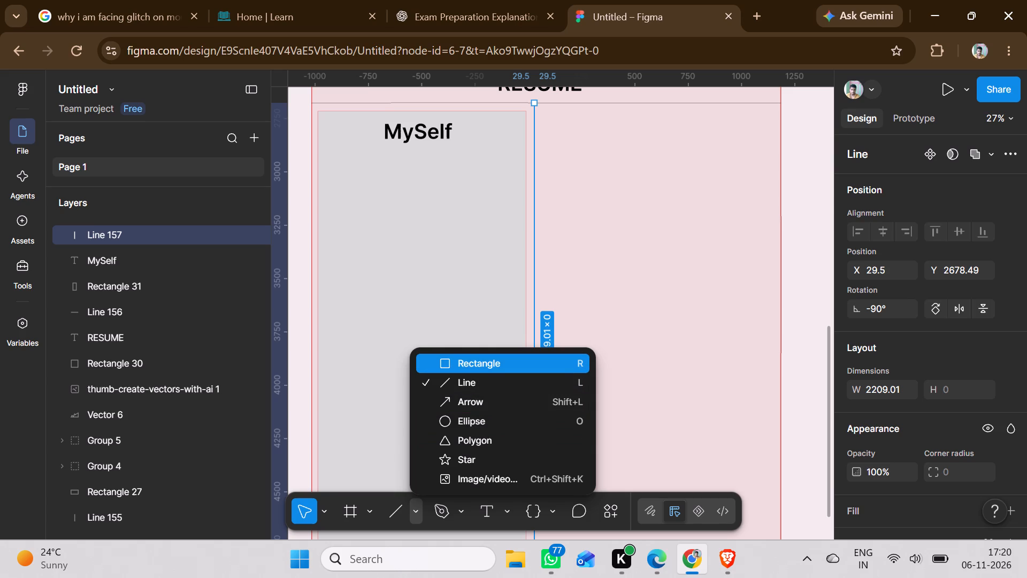
pyautogui.click(455, 364)
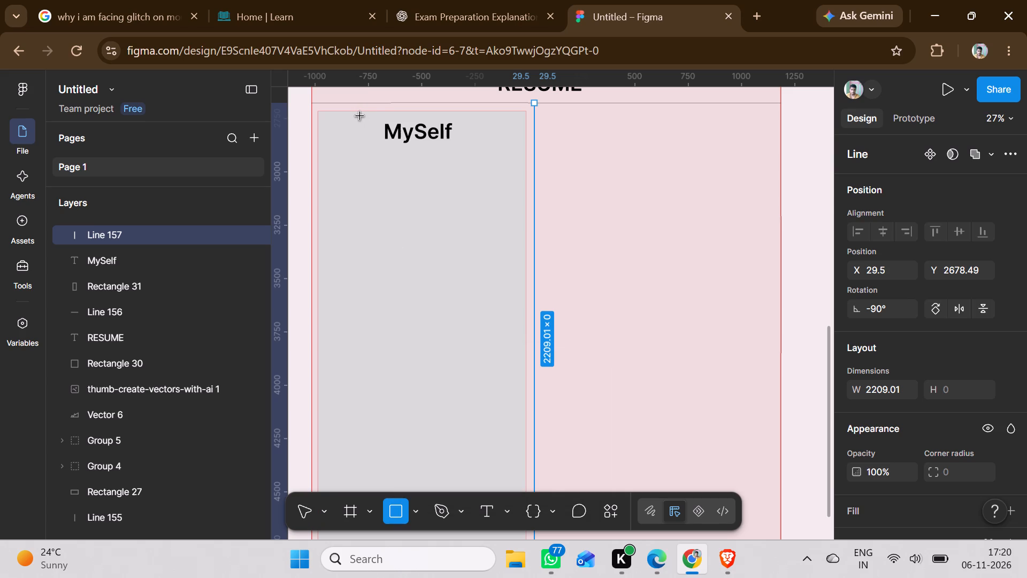
pyautogui.moveTo(360, 116); pyautogui.dragTo(458, 143)
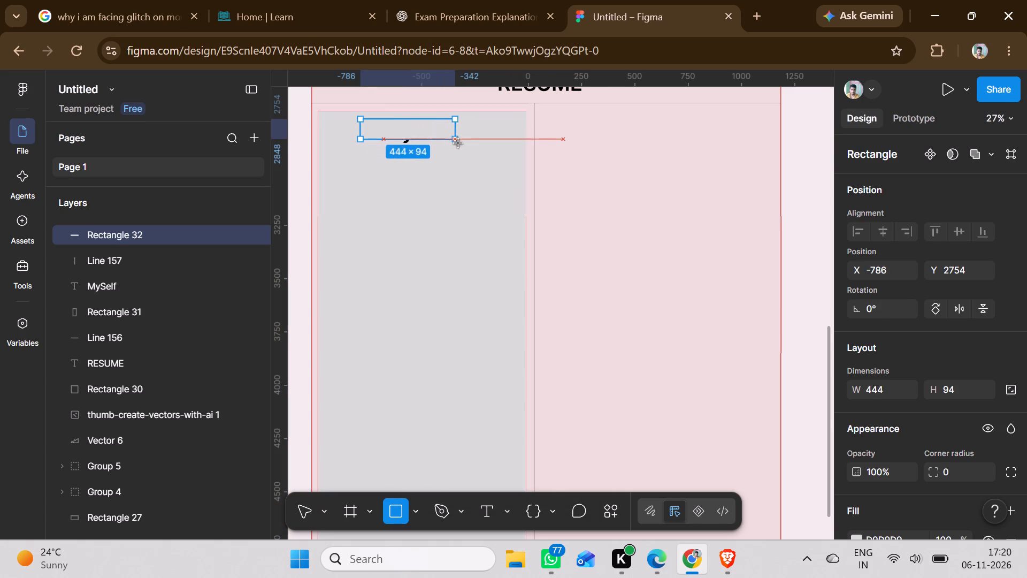
pyautogui.moveTo(458, 143); pyautogui.dragTo(479, 147)
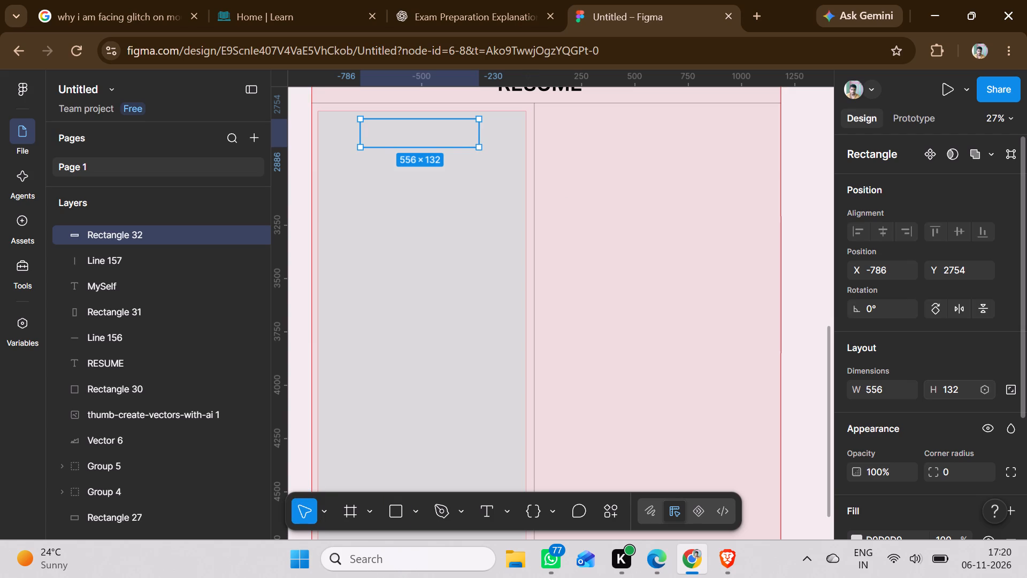
# Fill the rectangle over the MySelf heading with near-black 141010.
pyautogui.scroll(-1, 938, 391)
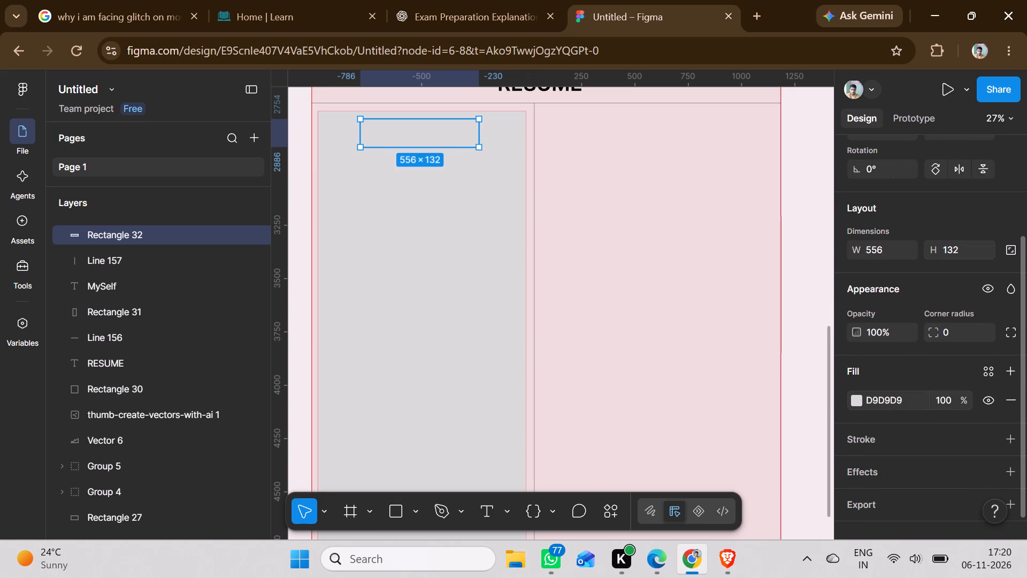
pyautogui.click(860, 397)
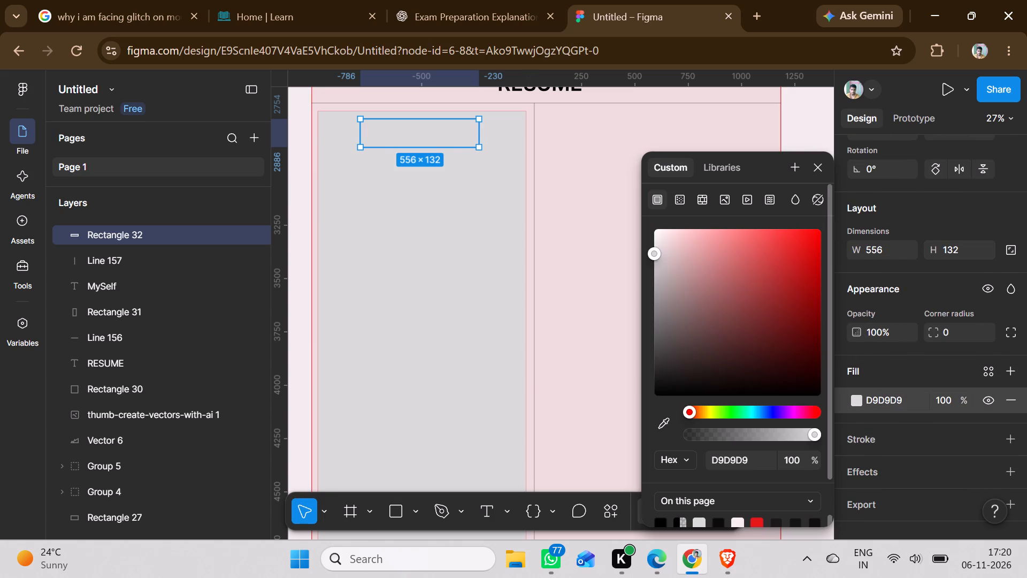
pyautogui.click(687, 383)
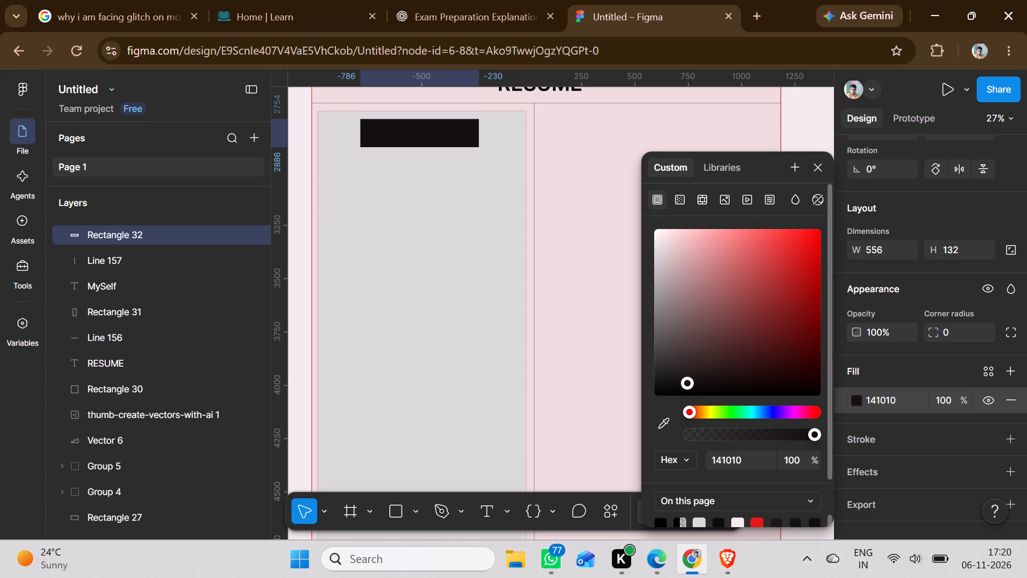
# Send the near-black rectangle, the grey column and the pink panel to the back in turn, layering the rectangle just behind the MySelf text.
pyautogui.rightClick(441, 142)
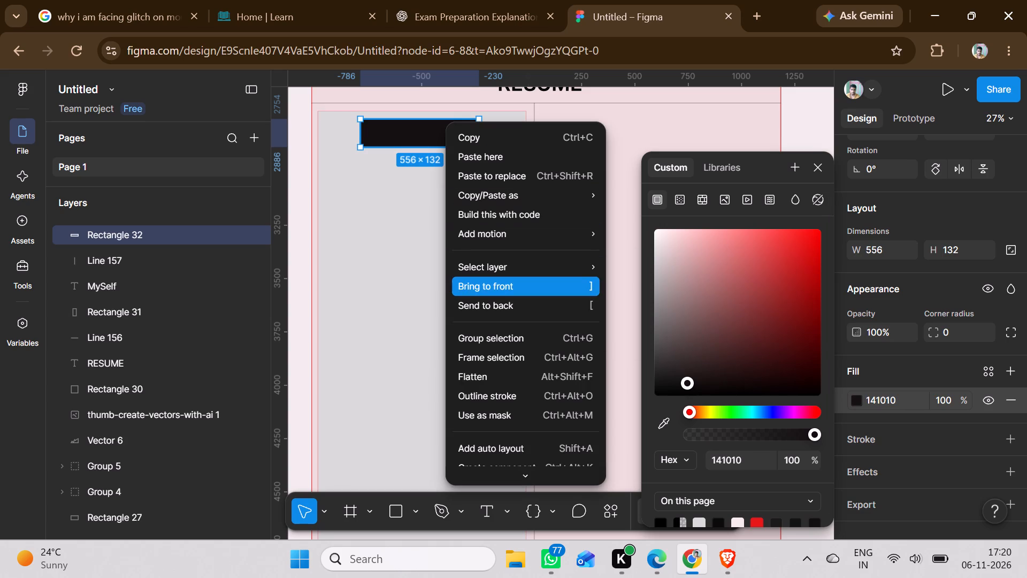
pyautogui.click(489, 306)
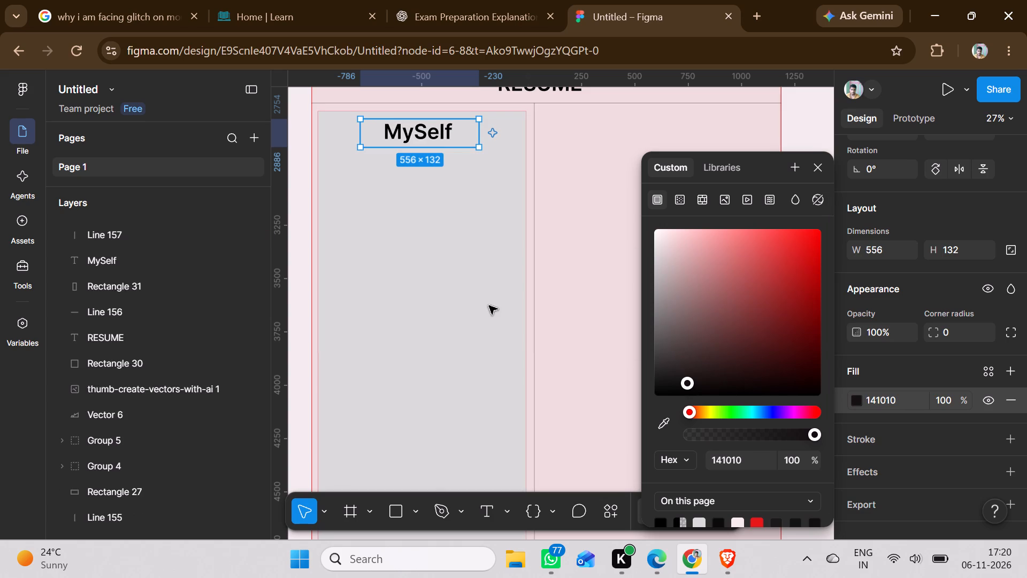
pyautogui.click(489, 181)
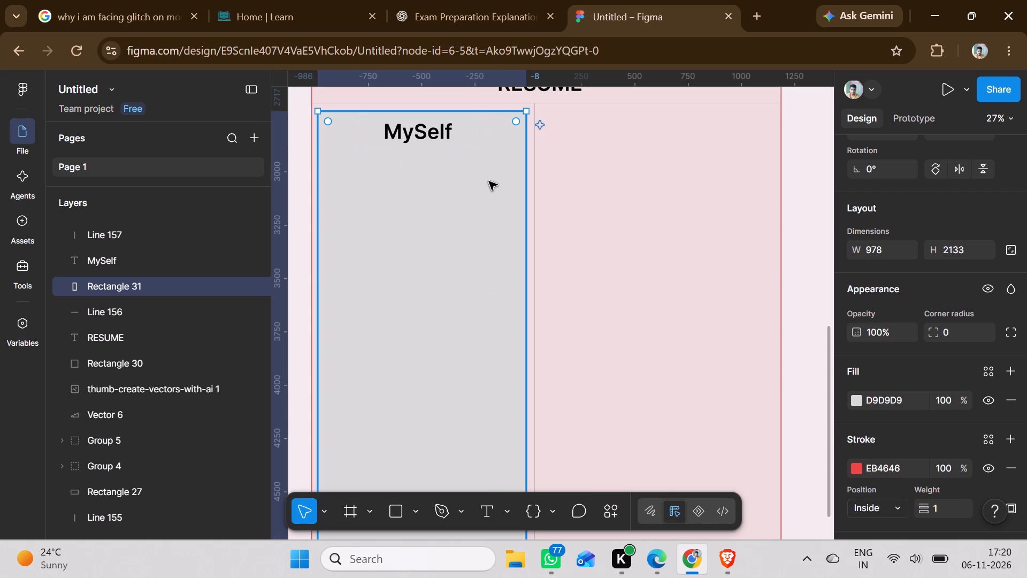
pyautogui.rightClick(489, 181)
pyautogui.click(540, 310)
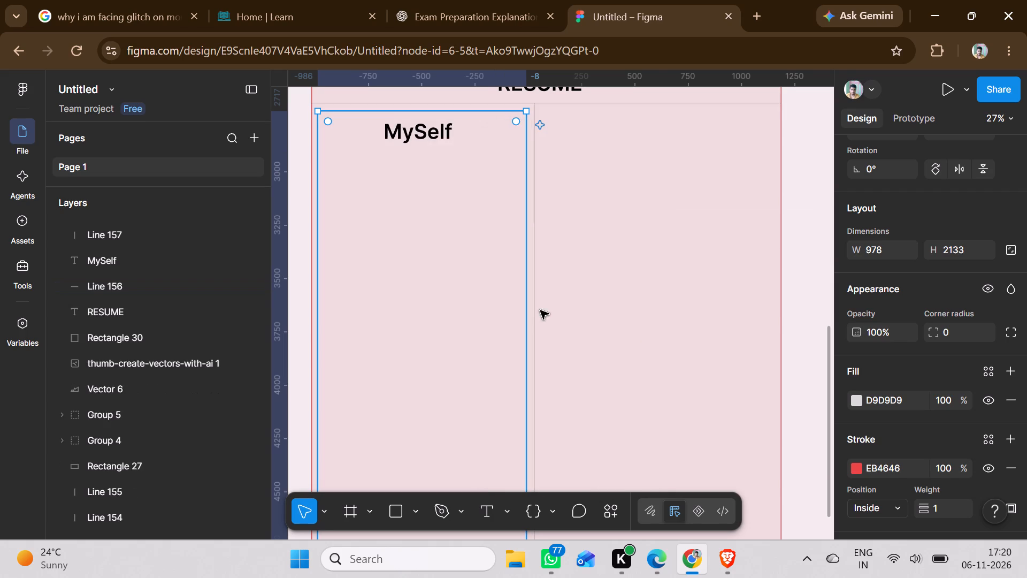
pyautogui.rightClick(577, 291)
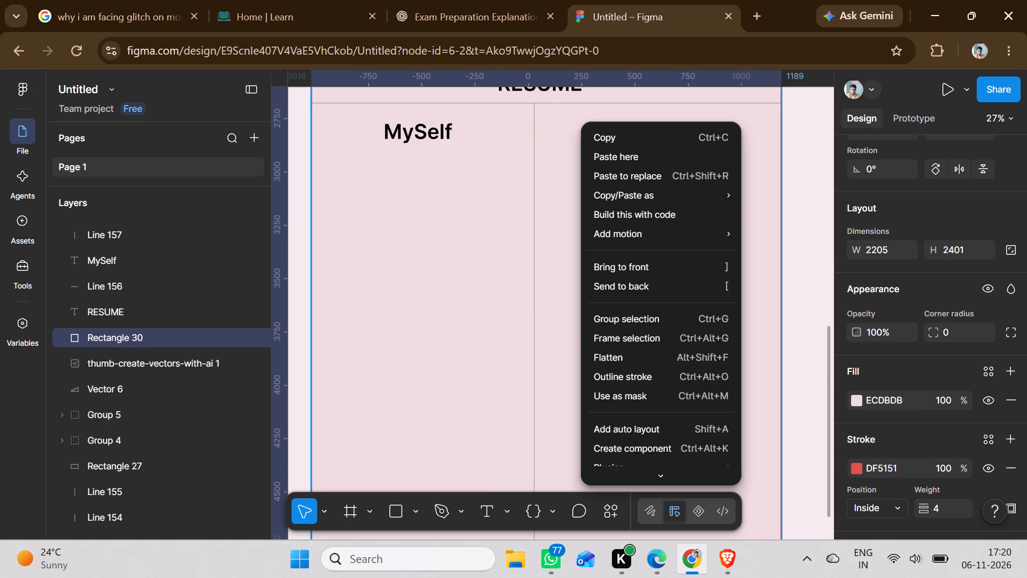
pyautogui.click(609, 292)
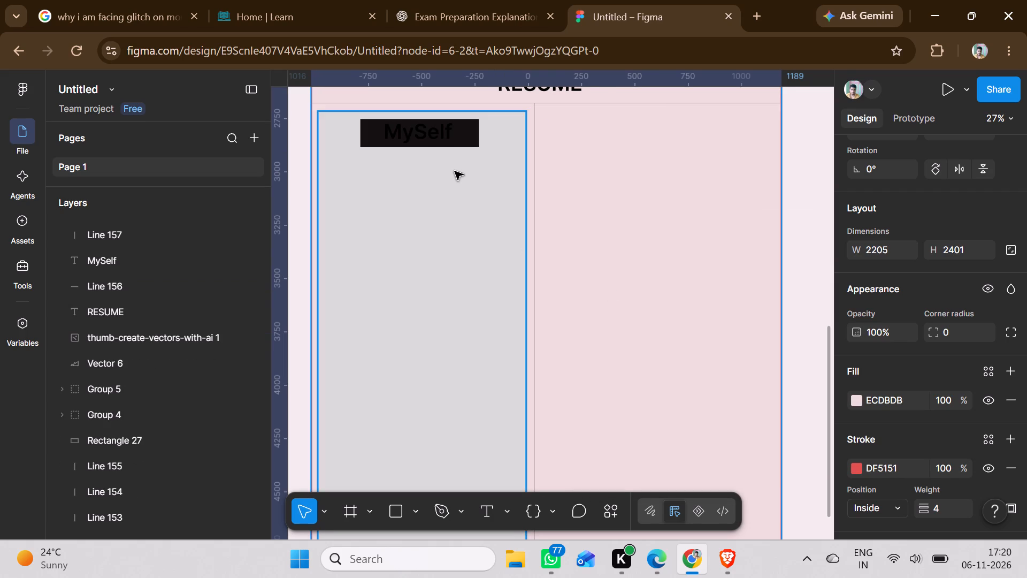
# Recolour the MySelf heading text light red F96060 and deselect it.
pyautogui.click(428, 126)
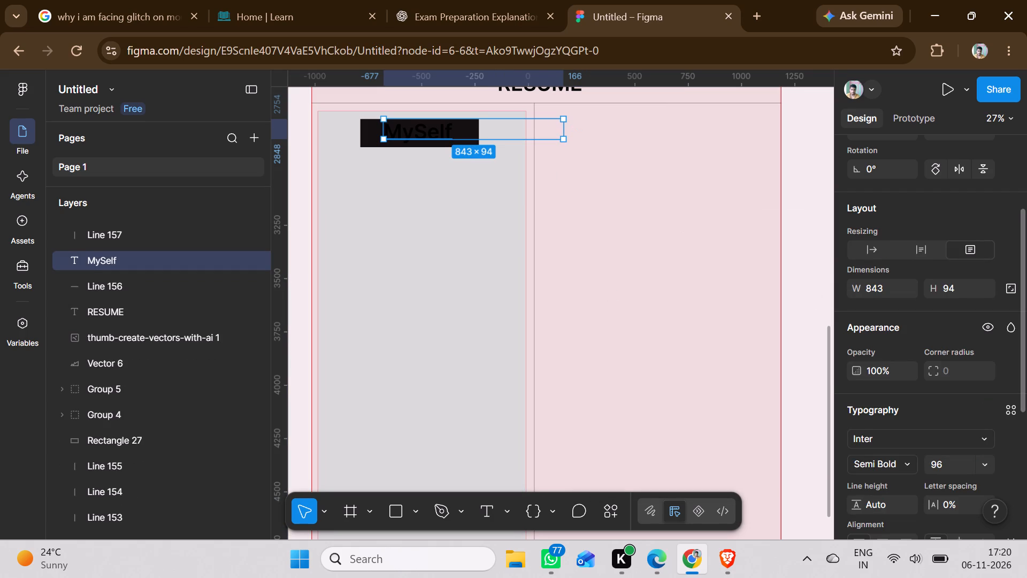
pyautogui.scroll(-2, 890, 345)
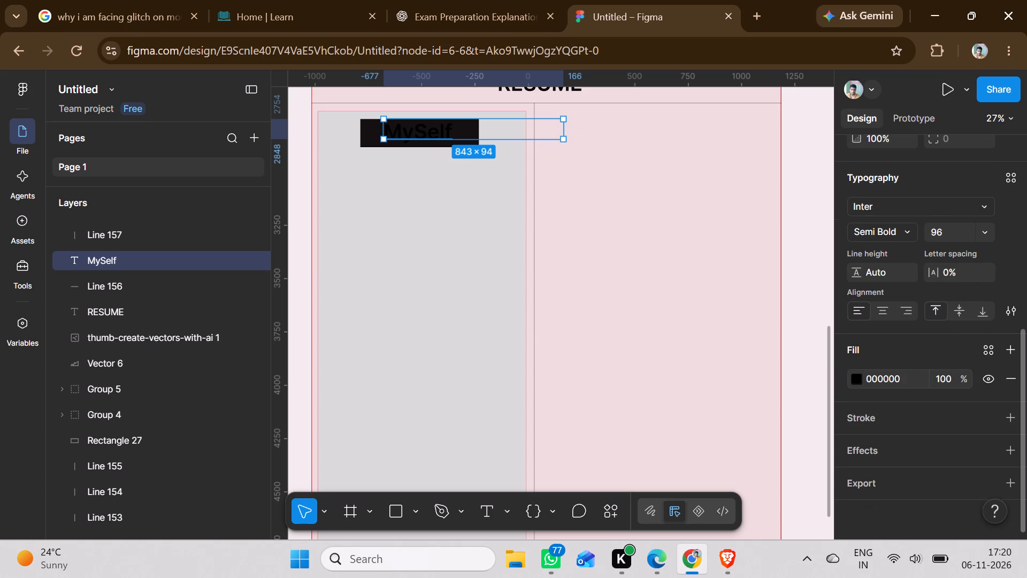
pyautogui.click(853, 378)
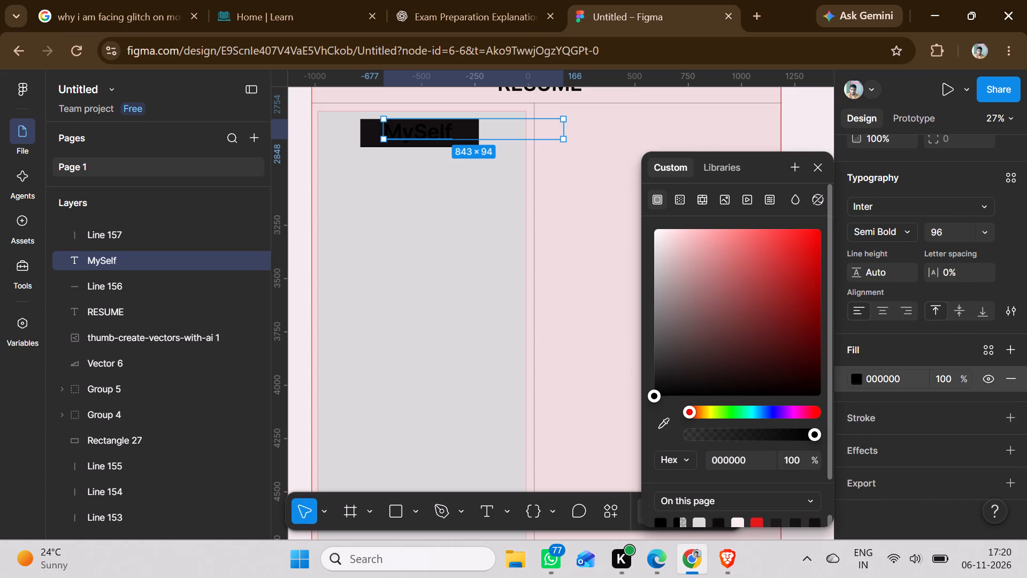
pyautogui.click(796, 265)
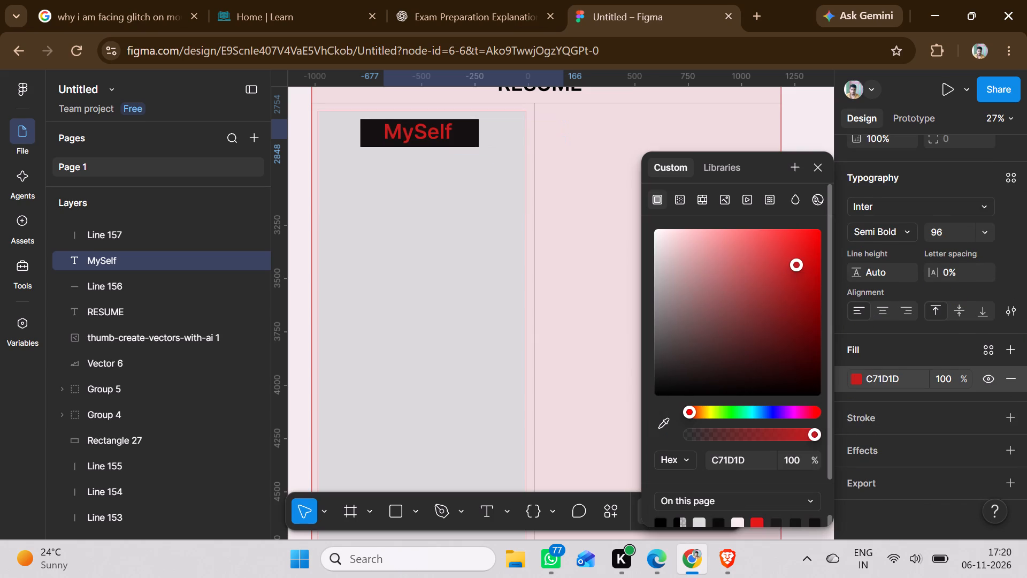
pyautogui.click(756, 232)
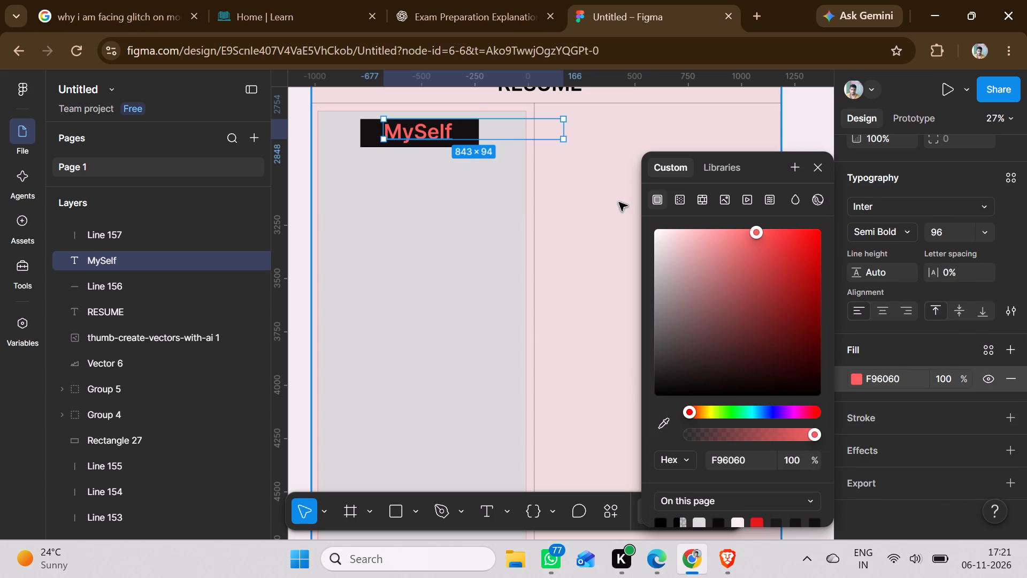
pyautogui.click(619, 202)
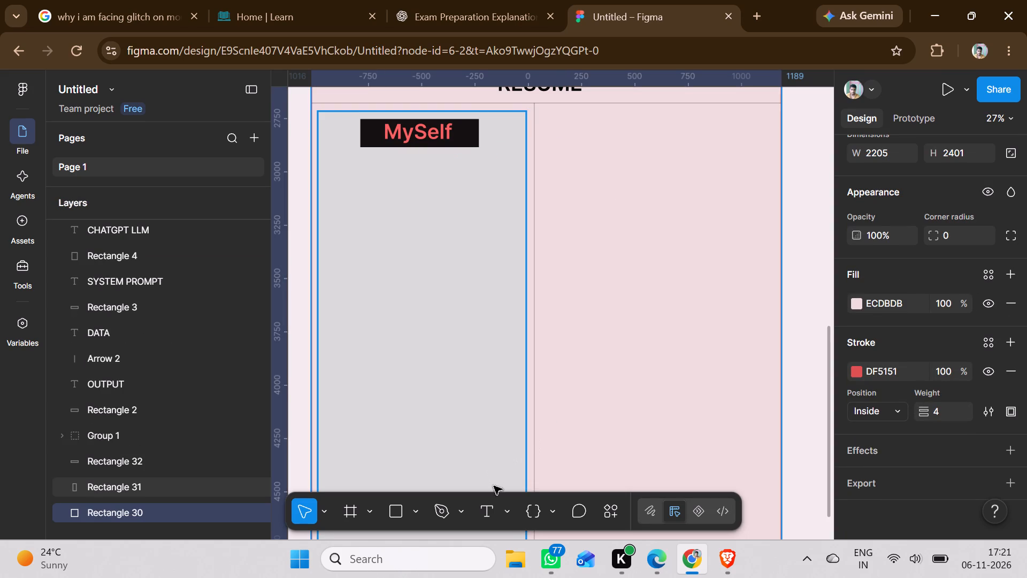
# Add a text box about 918 × 90 below the MySelf banner and enter the resume owner's name in capitals.
pyautogui.click(488, 510)
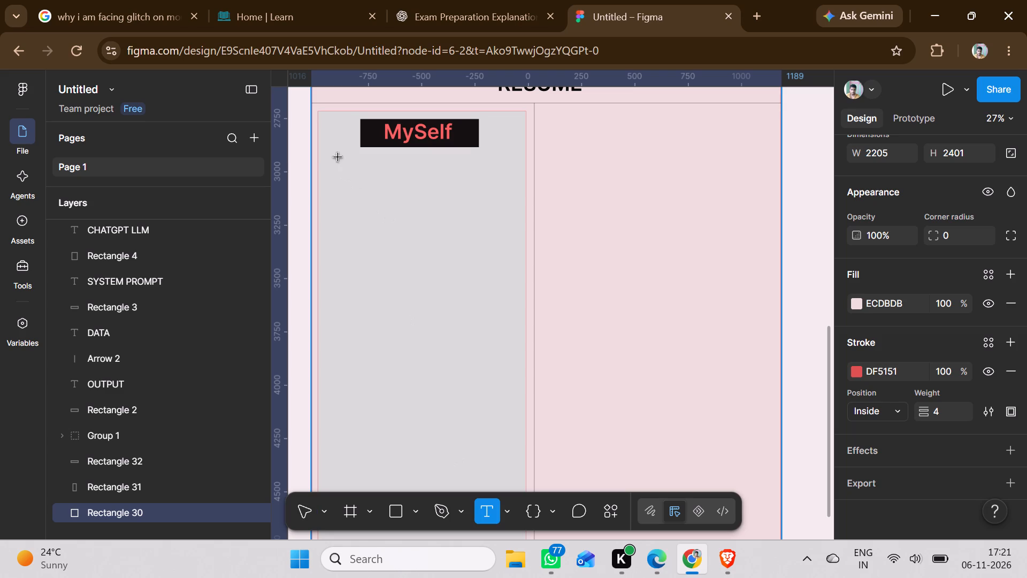
pyautogui.moveTo(325, 157); pyautogui.dragTo(397, 175)
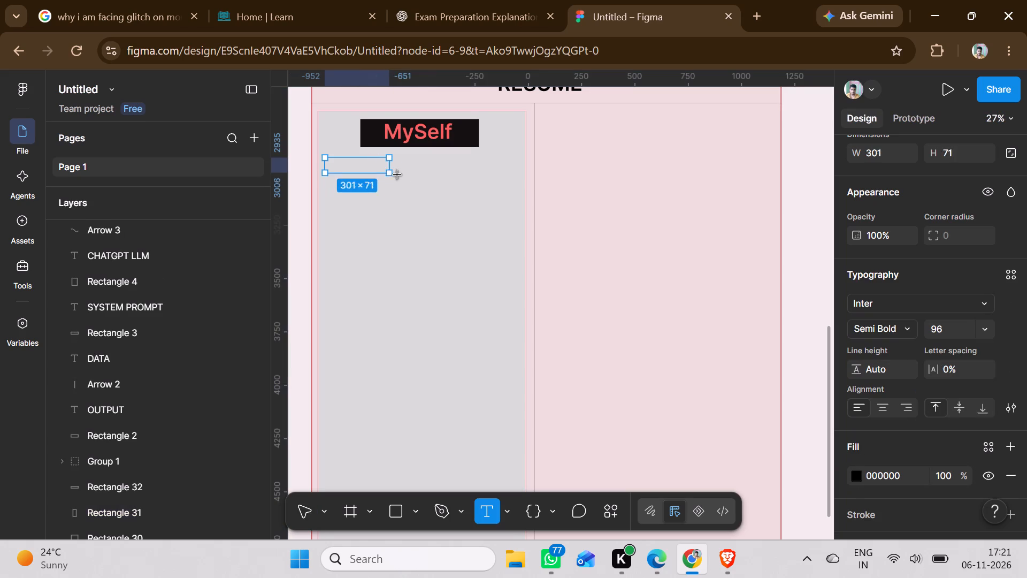
pyautogui.moveTo(397, 175); pyautogui.dragTo(511, 173)
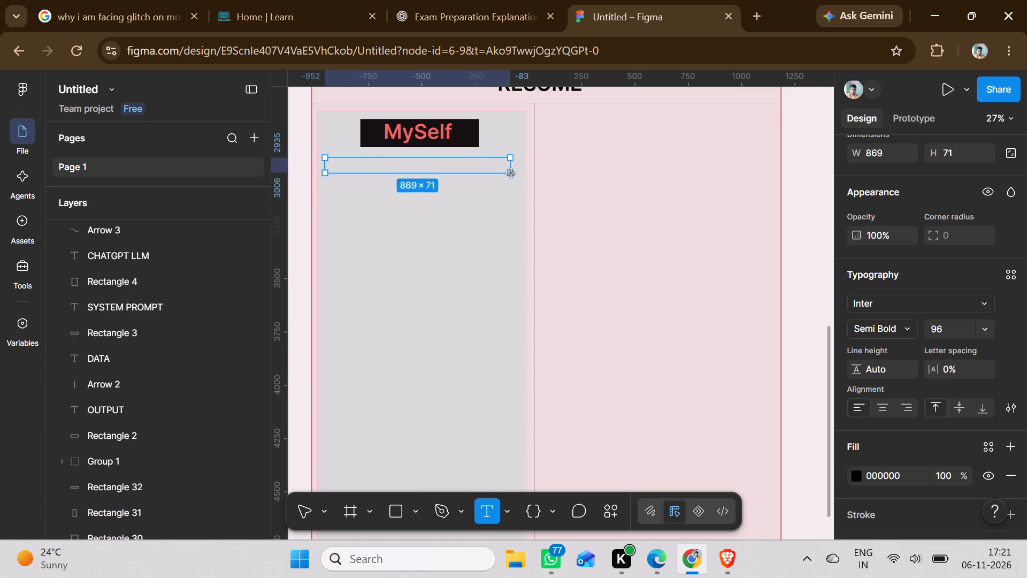
pyautogui.moveTo(511, 173); pyautogui.dragTo(520, 177)
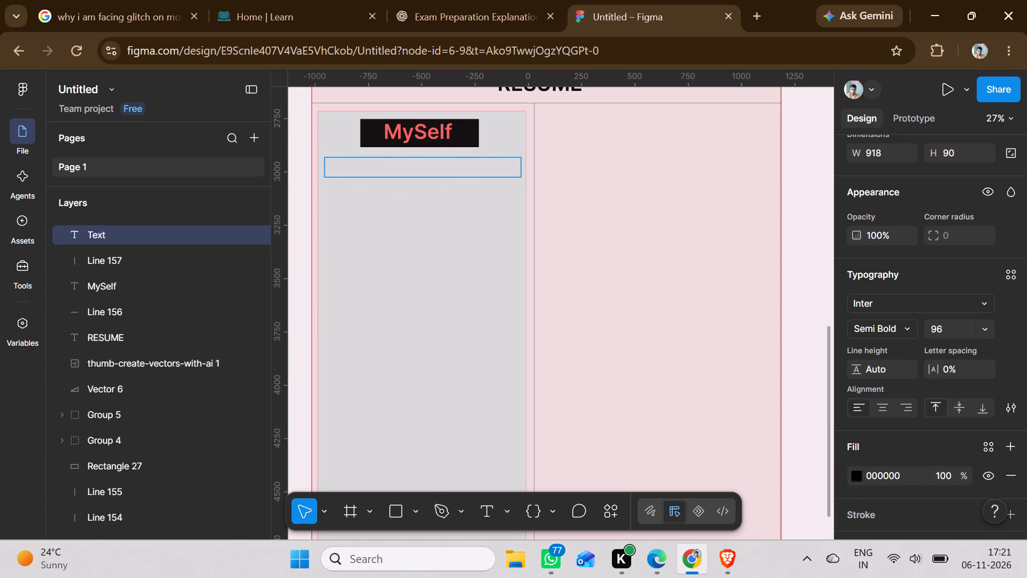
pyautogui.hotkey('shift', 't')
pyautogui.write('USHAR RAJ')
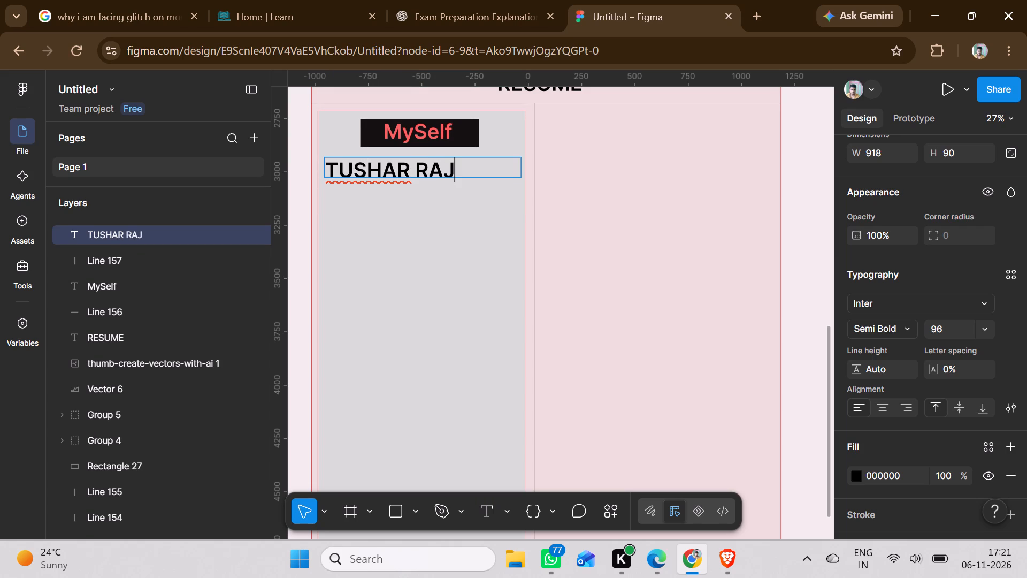
pyautogui.click(375, 212)
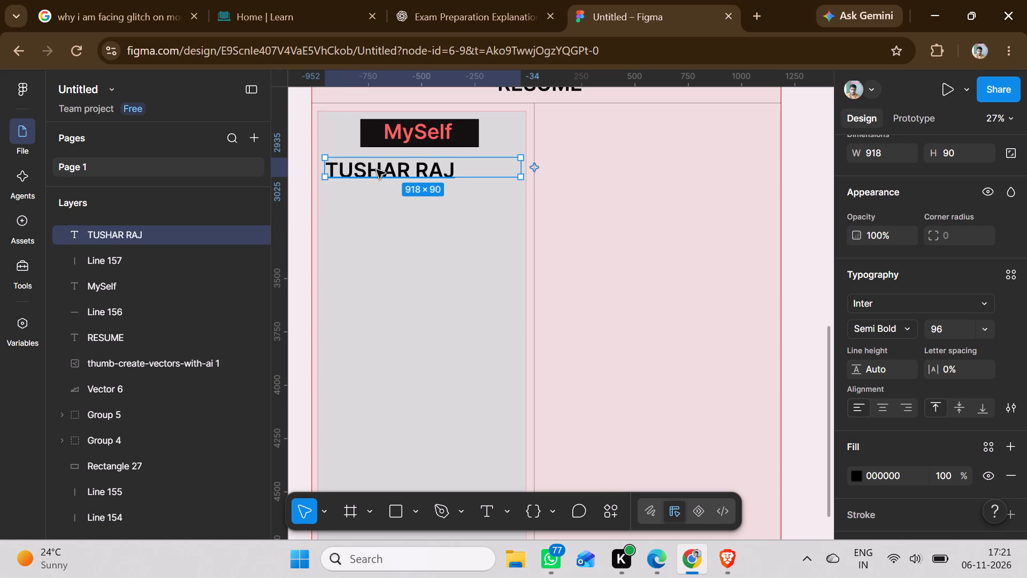
# Move the name text closer beneath the MySelf banner, aligning their left edges at about X -786, Y 2908.
pyautogui.moveTo(375, 170); pyautogui.dragTo(397, 168)
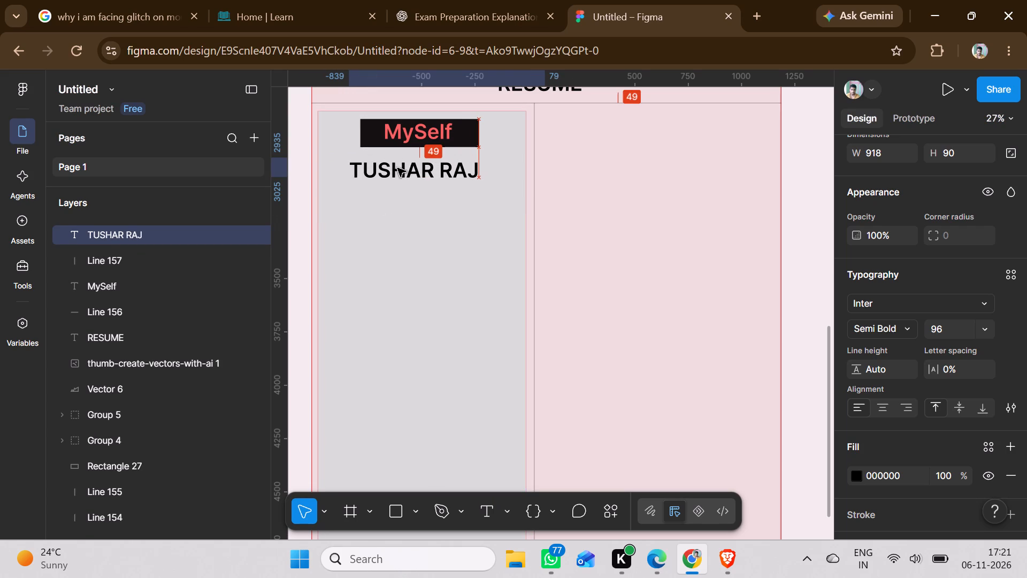
pyautogui.moveTo(397, 168); pyautogui.dragTo(397, 164)
pyautogui.click(396, 243)
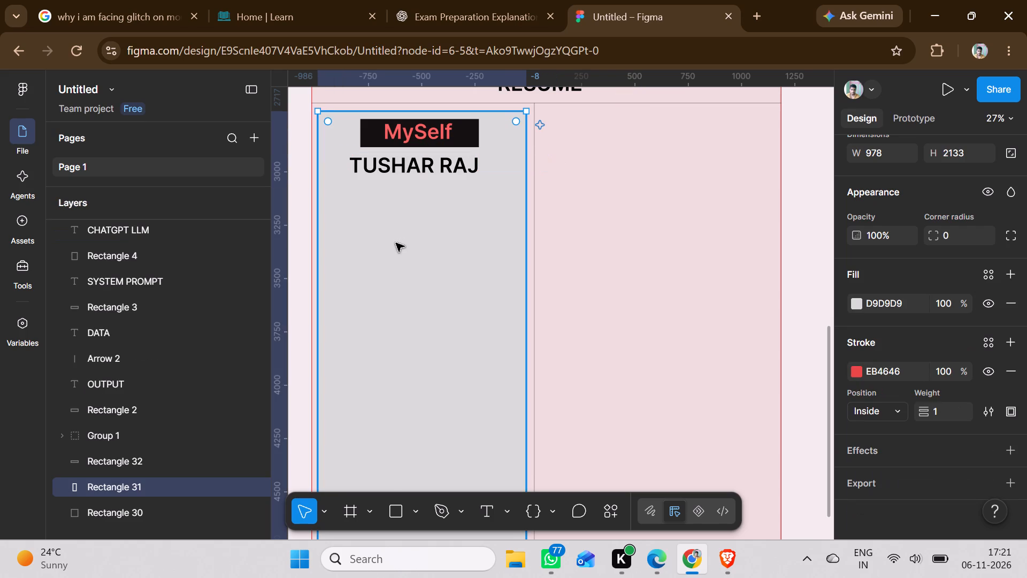
pyautogui.click(393, 170)
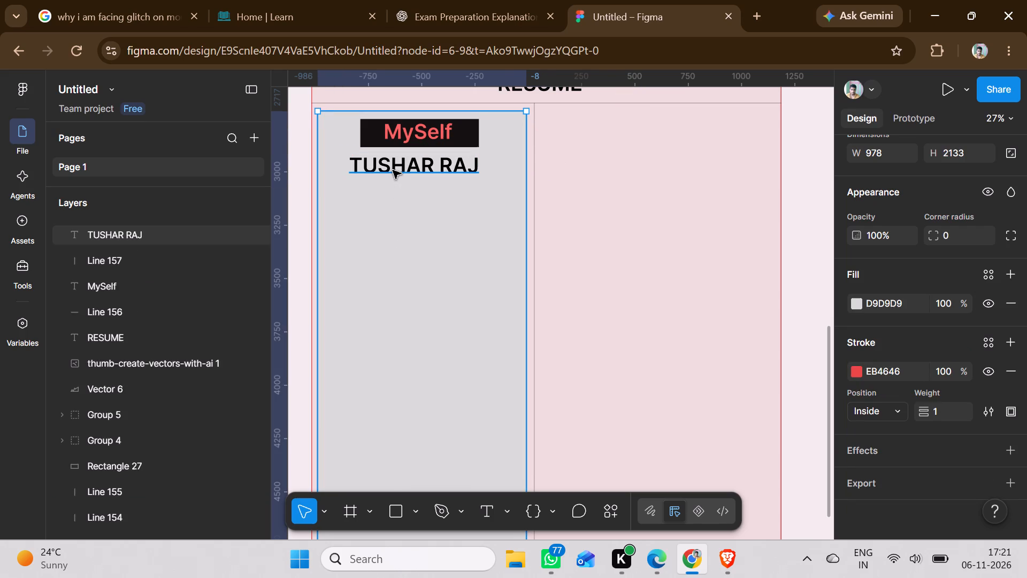
pyautogui.moveTo(393, 170); pyautogui.dragTo(400, 170)
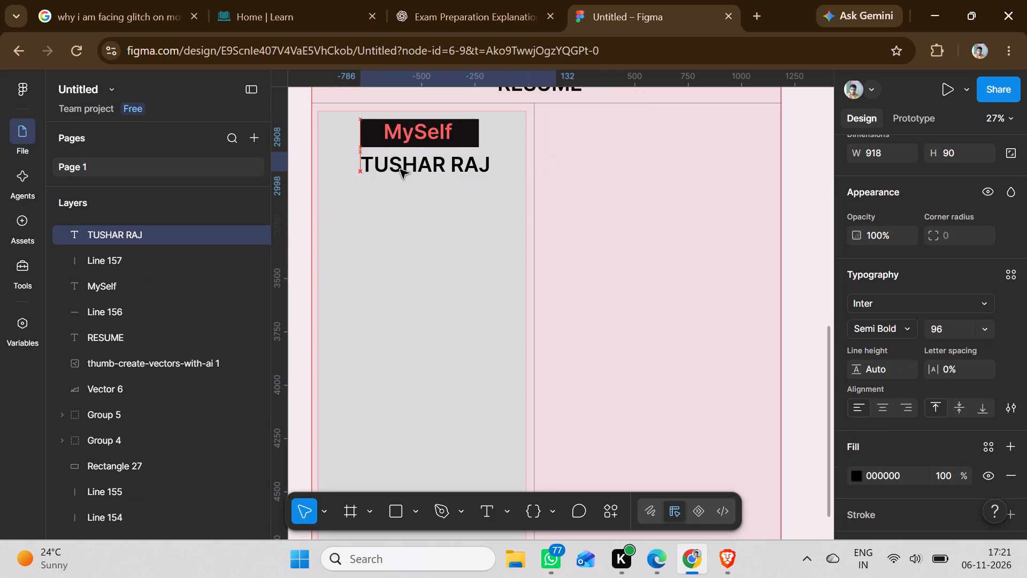
pyautogui.moveTo(400, 170); pyautogui.dragTo(401, 170)
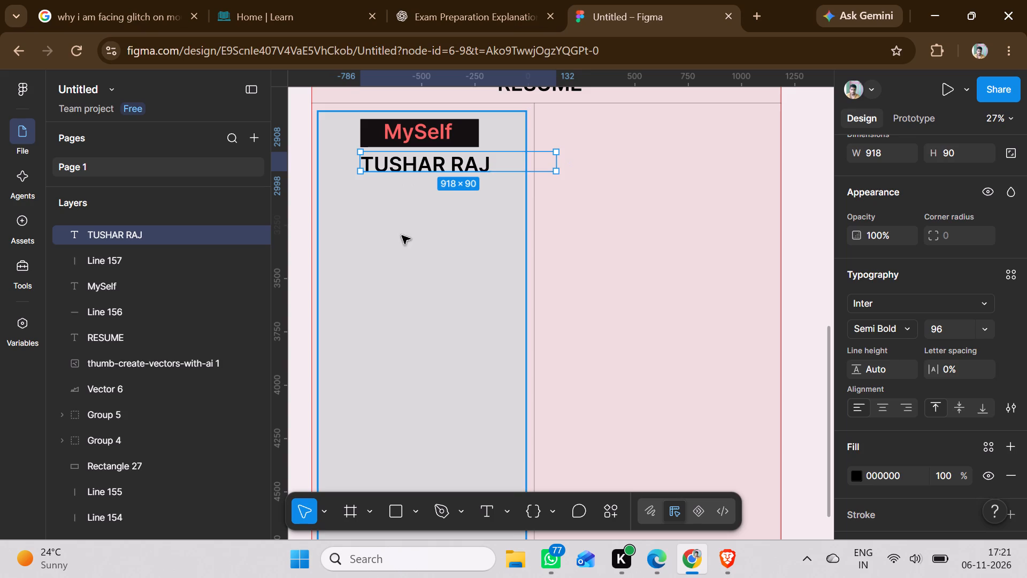
pyautogui.click(402, 235)
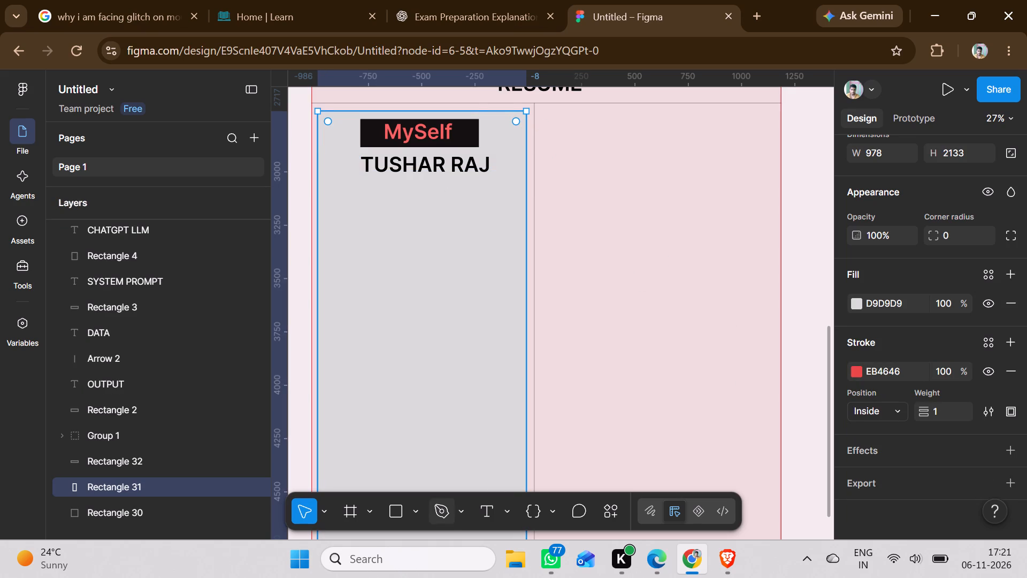
# Draw a rectangle about 952 × 90 over the name text and shift it flush with the grey column's right edge.
pyautogui.click(402, 503)
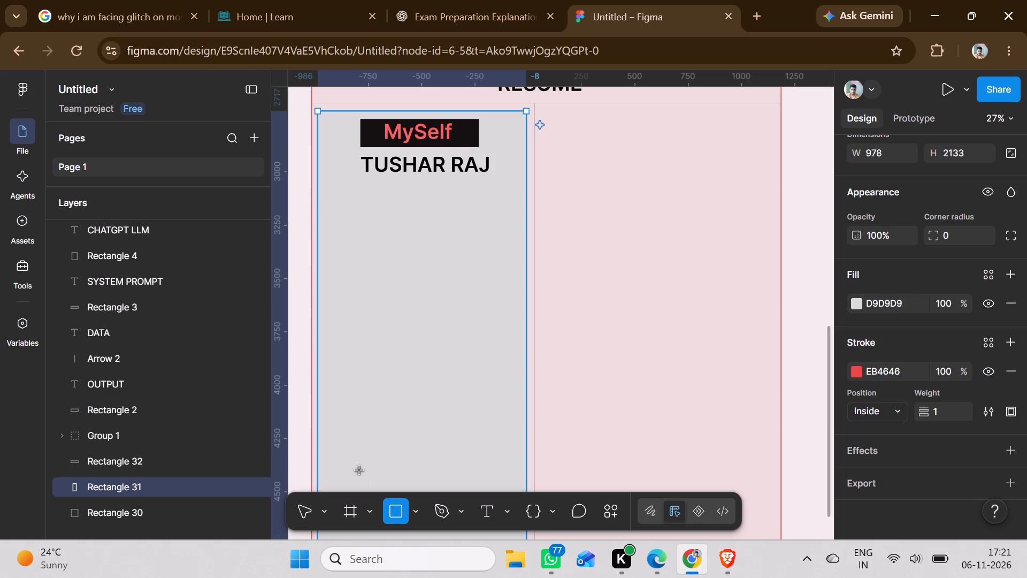
pyautogui.moveTo(322, 149); pyautogui.dragTo(349, 158)
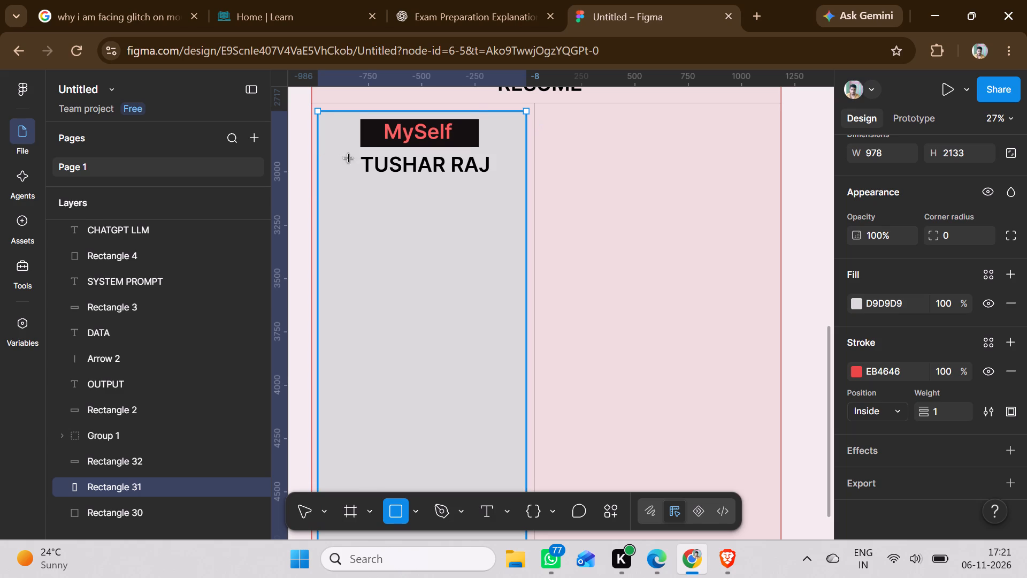
pyautogui.moveTo(349, 158); pyautogui.dragTo(512, 175)
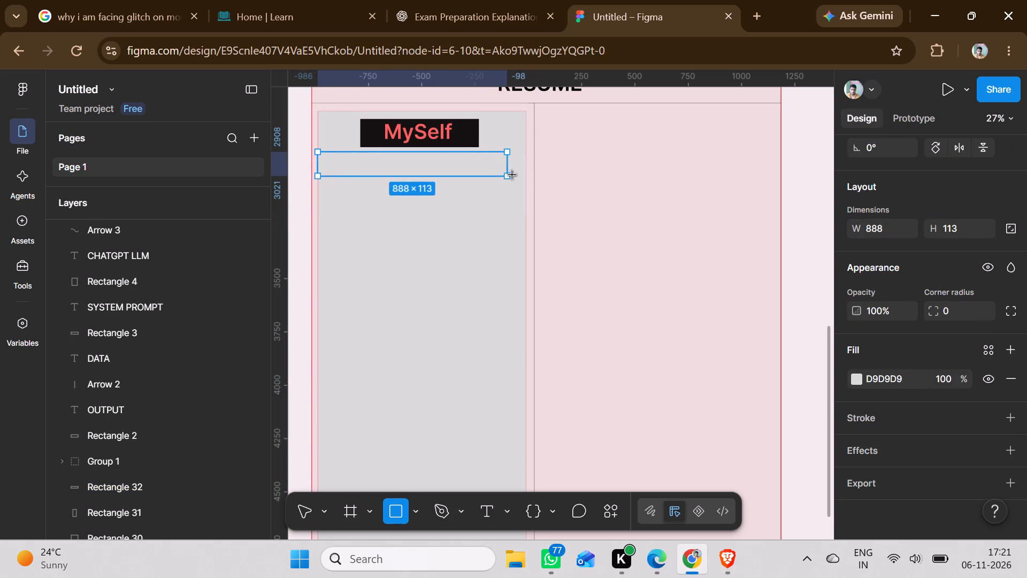
pyautogui.moveTo(512, 175); pyautogui.dragTo(521, 170)
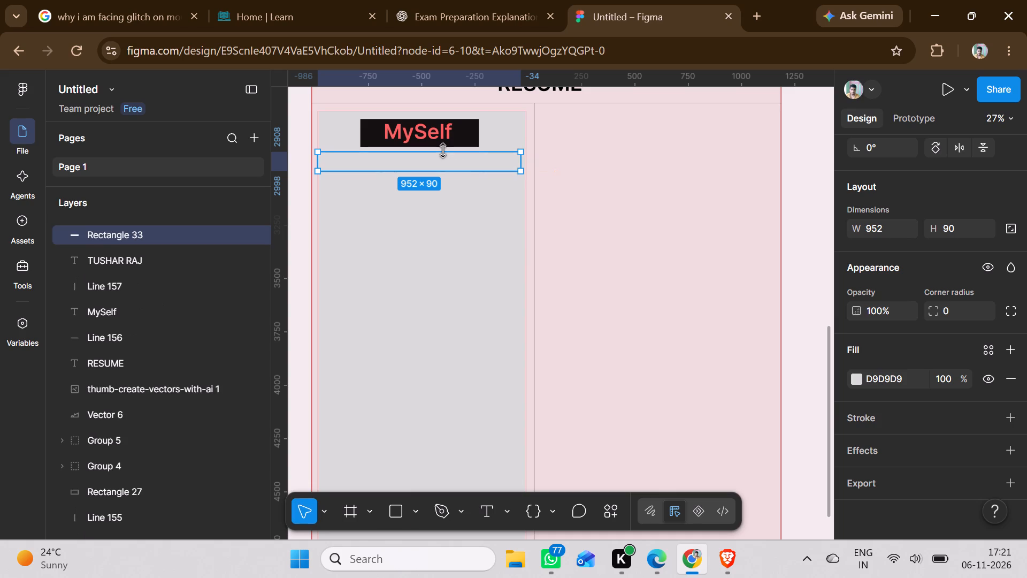
pyautogui.moveTo(443, 154); pyautogui.dragTo(451, 154)
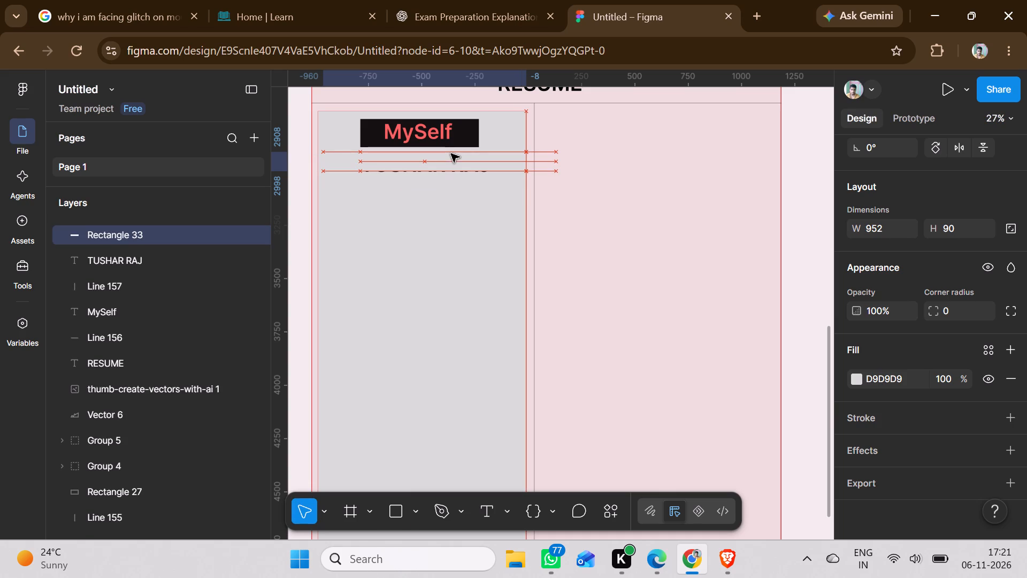
pyautogui.moveTo(451, 154); pyautogui.dragTo(449, 154)
pyautogui.click(410, 235)
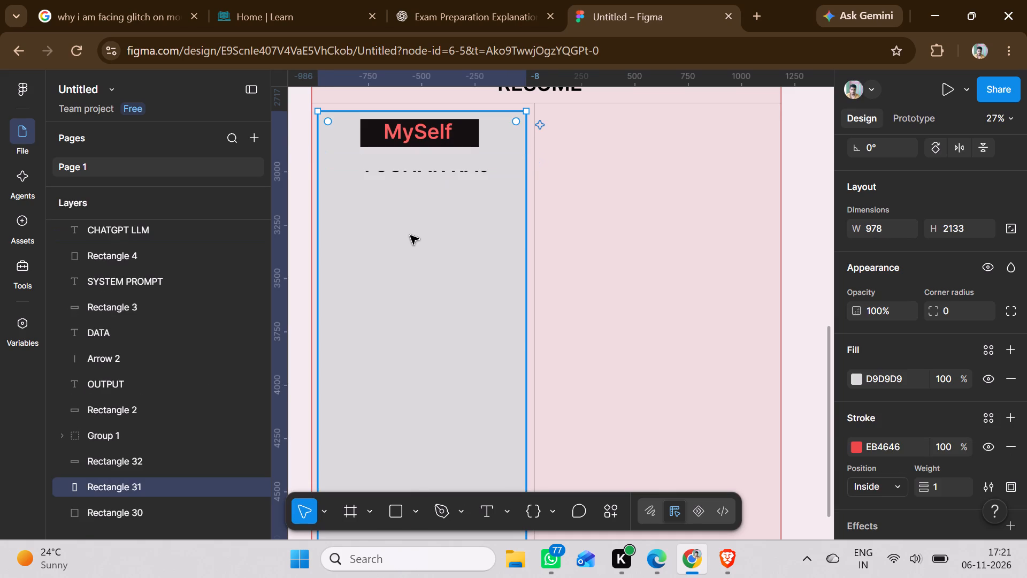
# Extend the new rectangle over the name text downward to a height of about 93.
pyautogui.click(431, 163)
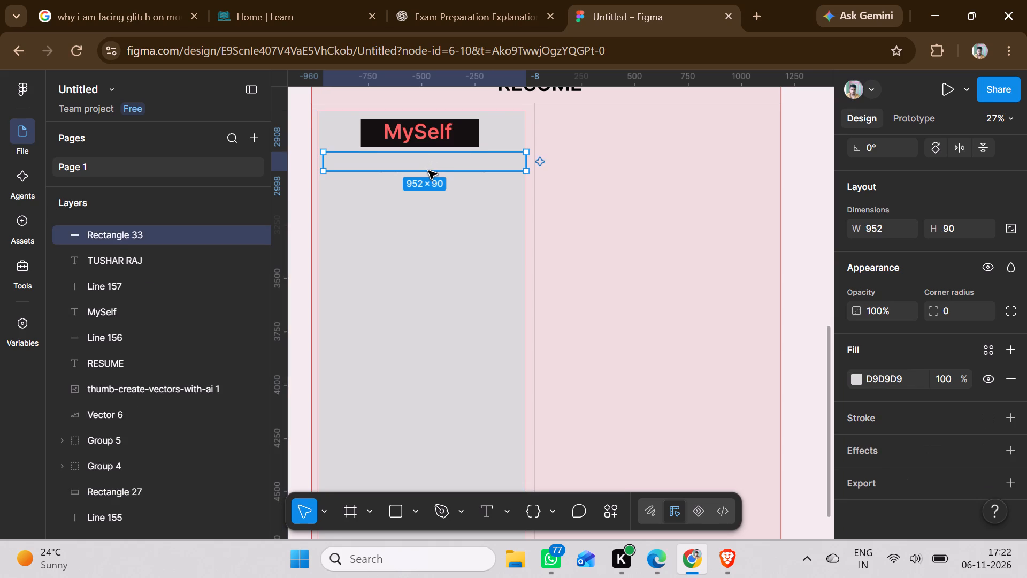
pyautogui.click(428, 173)
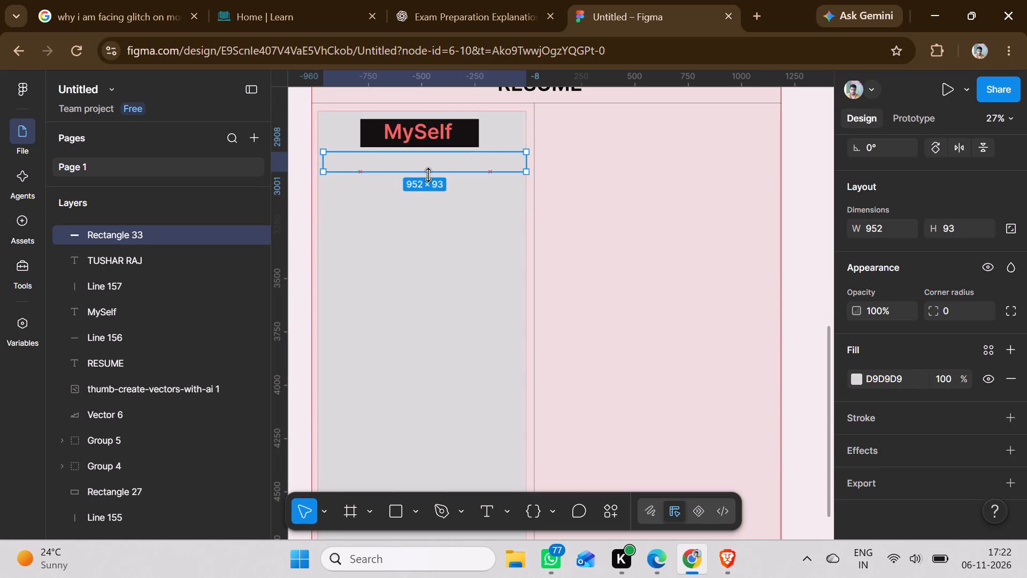
# Fill the rectangle over the name text with salmon pink EF8383.
pyautogui.click(861, 378)
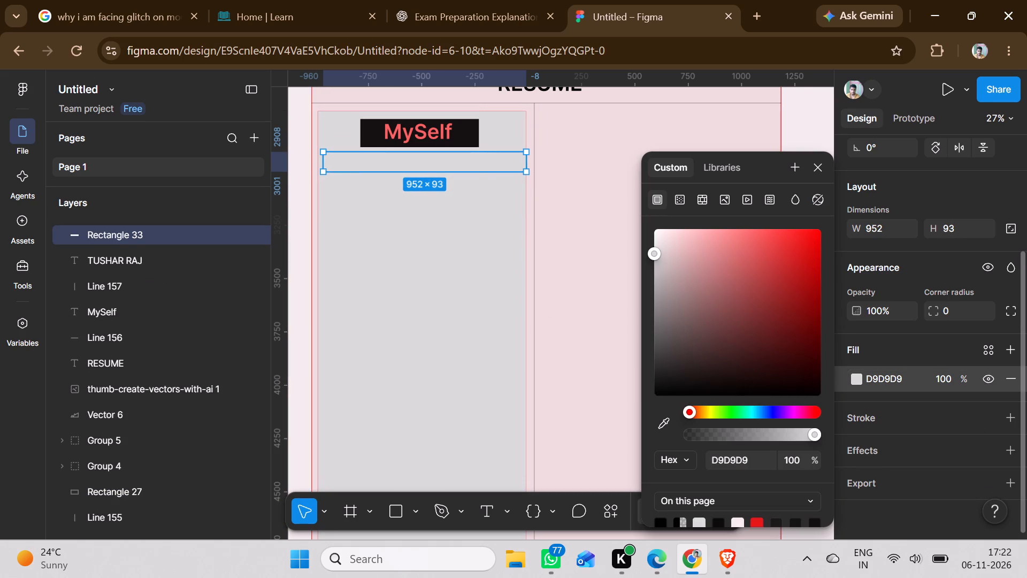
pyautogui.click(729, 239)
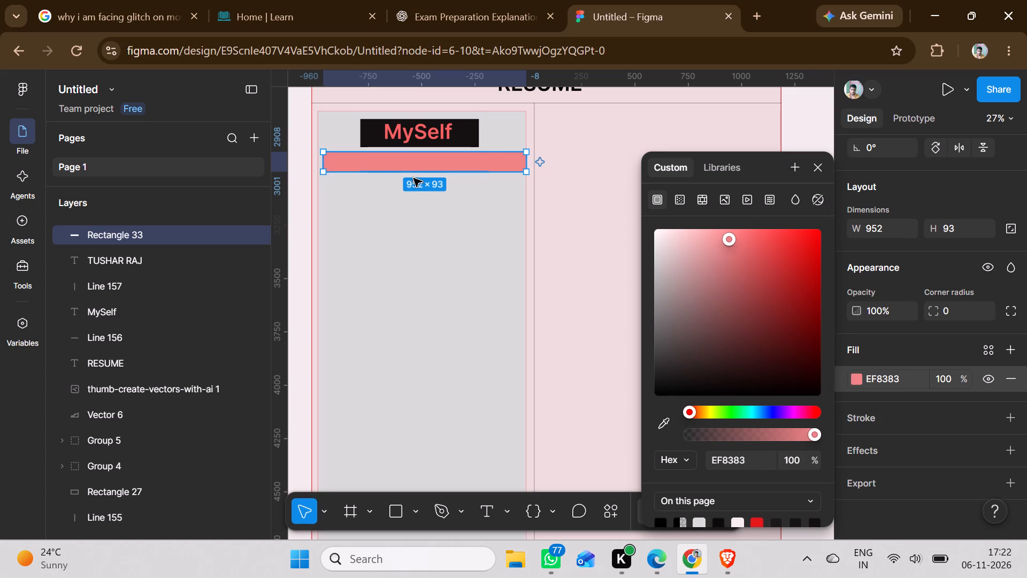
pyautogui.click(400, 187)
pyautogui.click(401, 161)
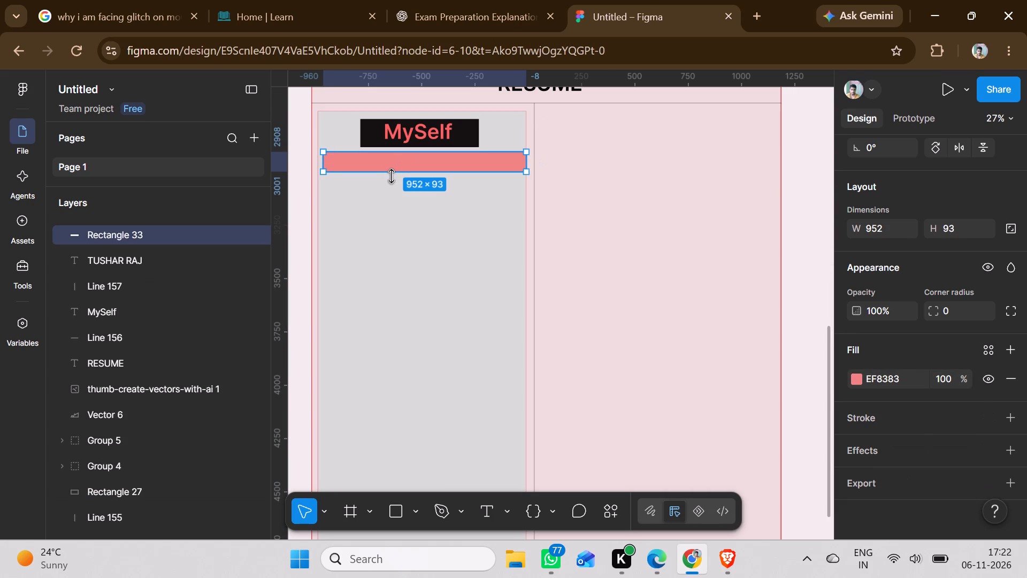
# Bring the name text to the front, above the salmon pink rectangle, and deselect it.
pyautogui.click(162, 262)
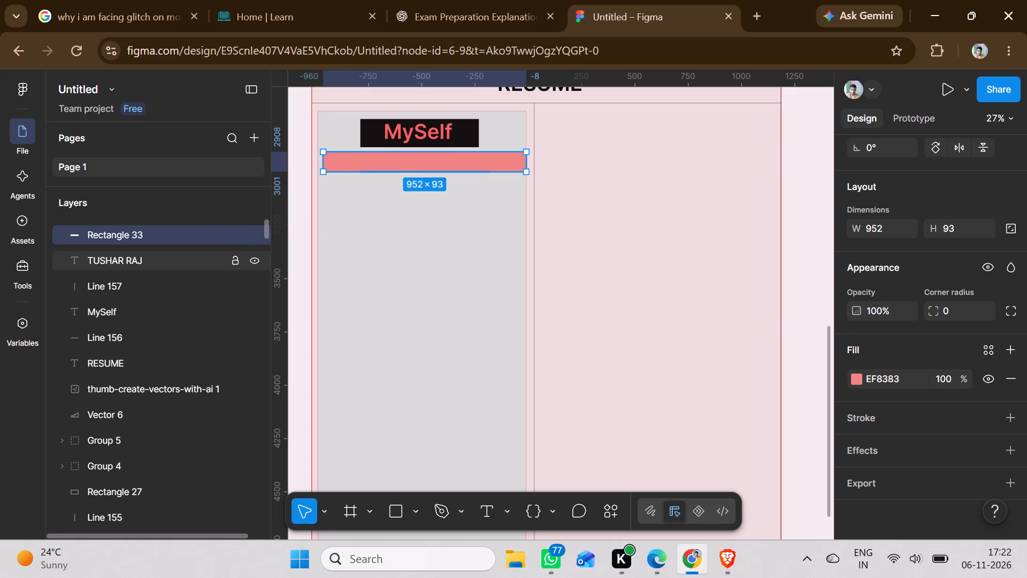
pyautogui.rightClick(456, 158)
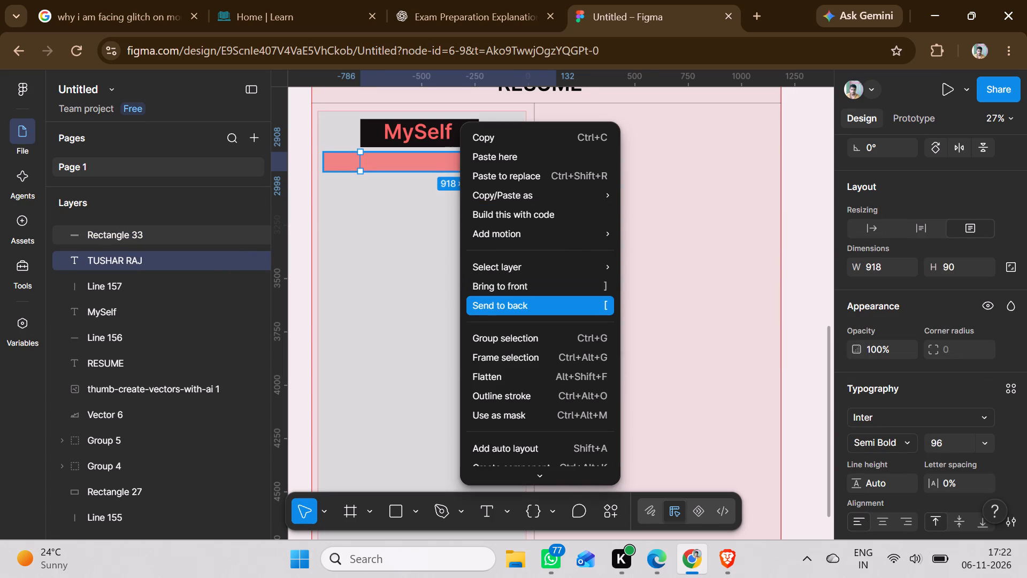
pyautogui.click(495, 288)
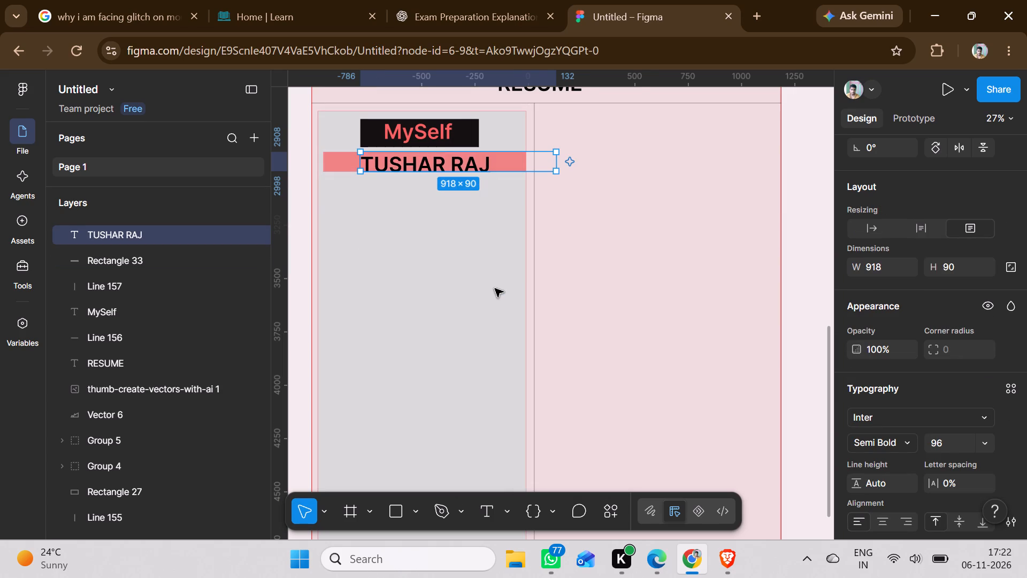
pyautogui.click(497, 239)
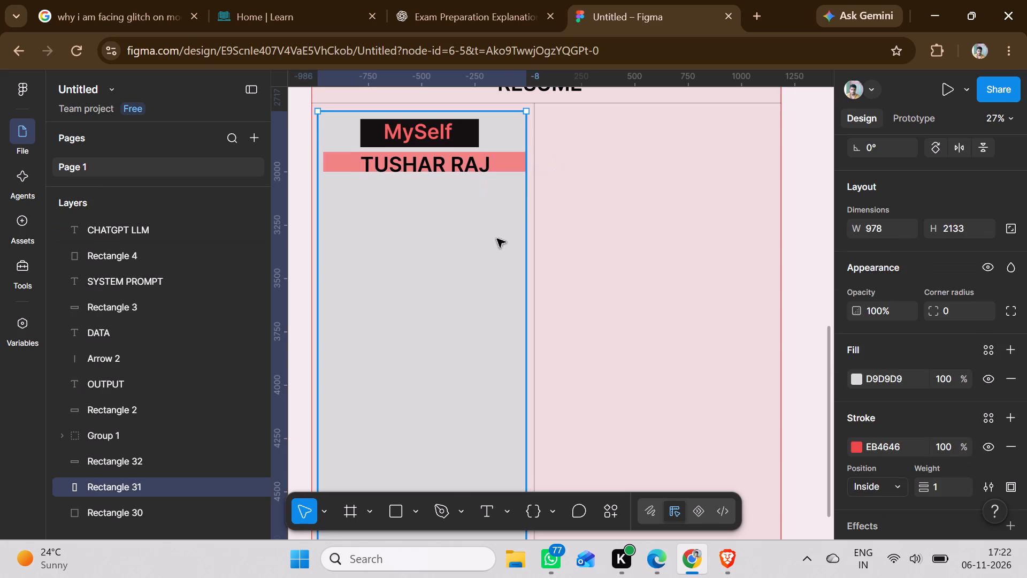
# Move the name text to about X -805, Y 2897 so it sits centred on the salmon pink band.
pyautogui.click(448, 163)
pyautogui.click(448, 163)
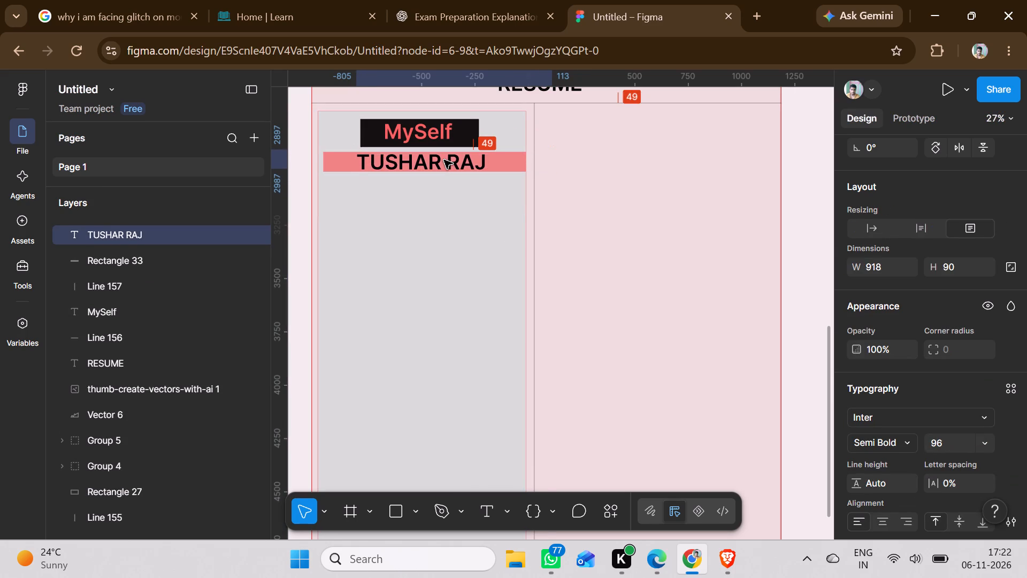
pyautogui.click(420, 212)
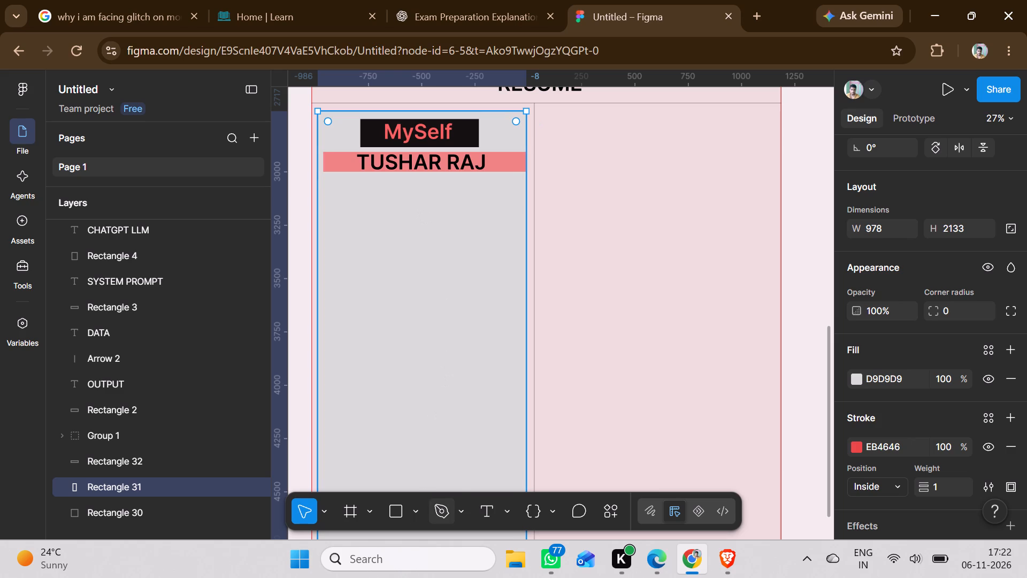
# Draw a rectangle about 556 × 110 below the name band, matching the MySelf banner's left and right edges.
pyautogui.click(398, 514)
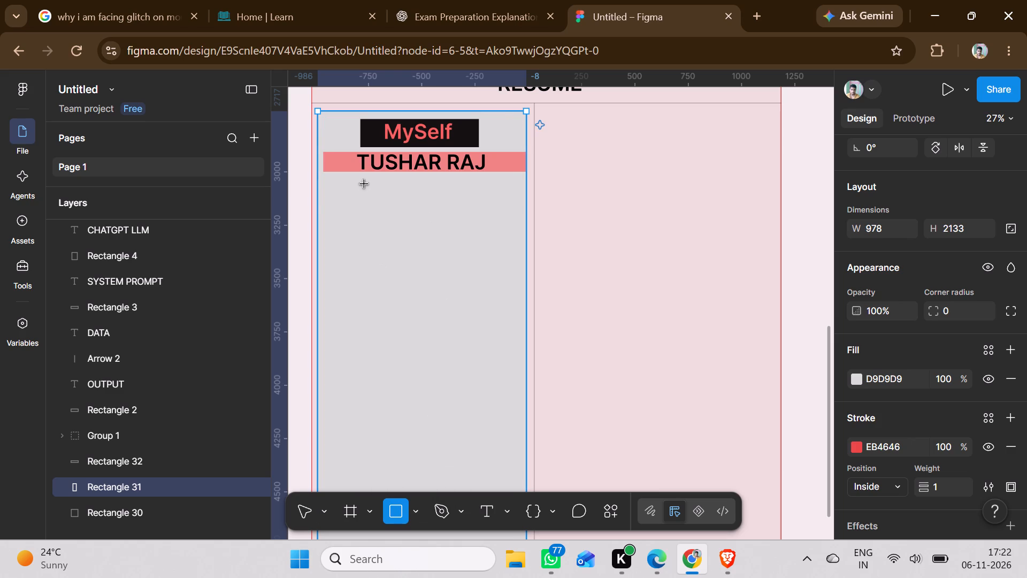
pyautogui.moveTo(364, 182); pyautogui.dragTo(467, 209)
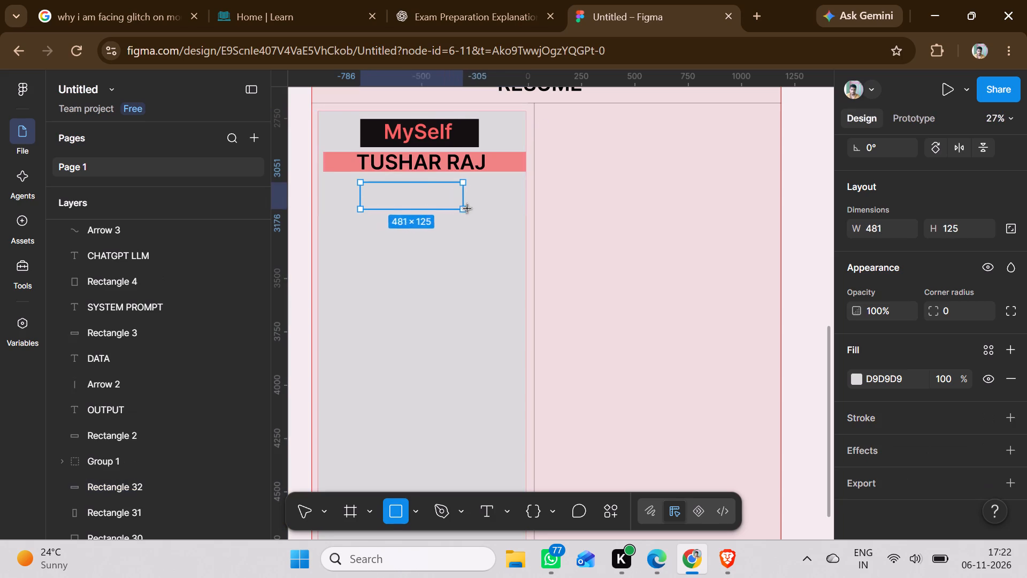
pyautogui.moveTo(467, 209); pyautogui.dragTo(474, 206)
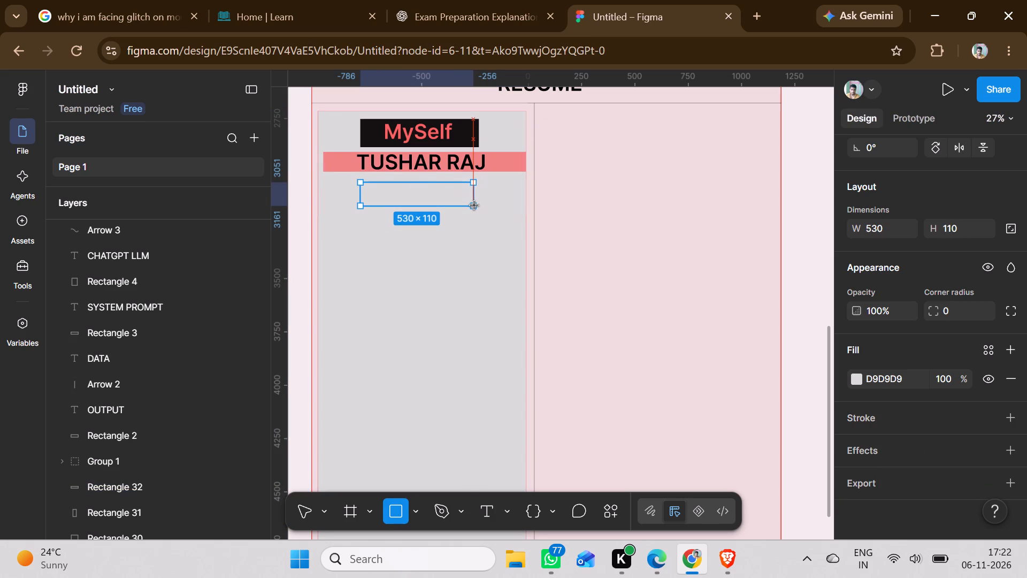
pyautogui.moveTo(474, 206); pyautogui.dragTo(479, 206)
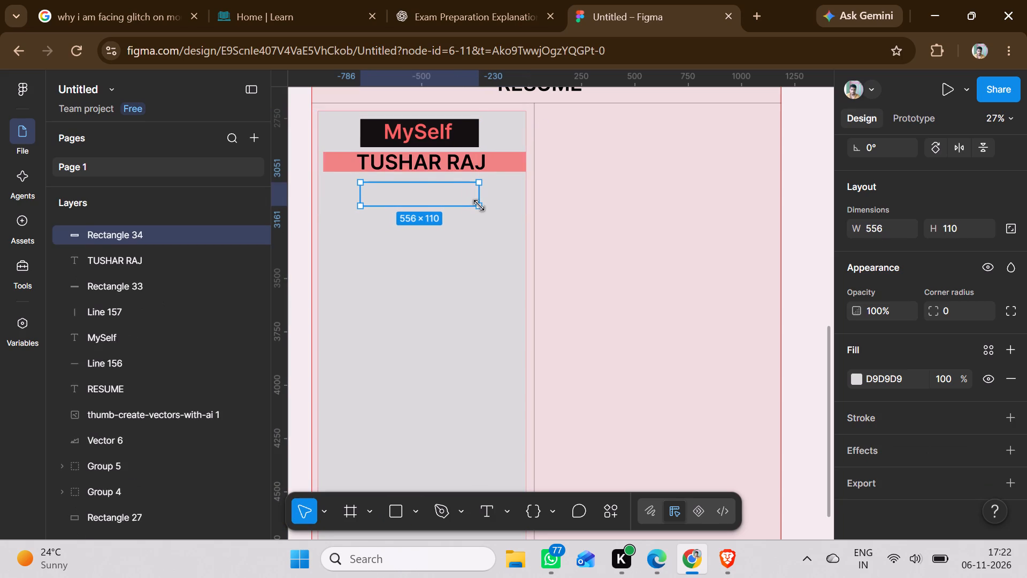
# Fill the rectangle below the name band with strong red DB0D0D.
pyautogui.scroll(-1, 856, 391)
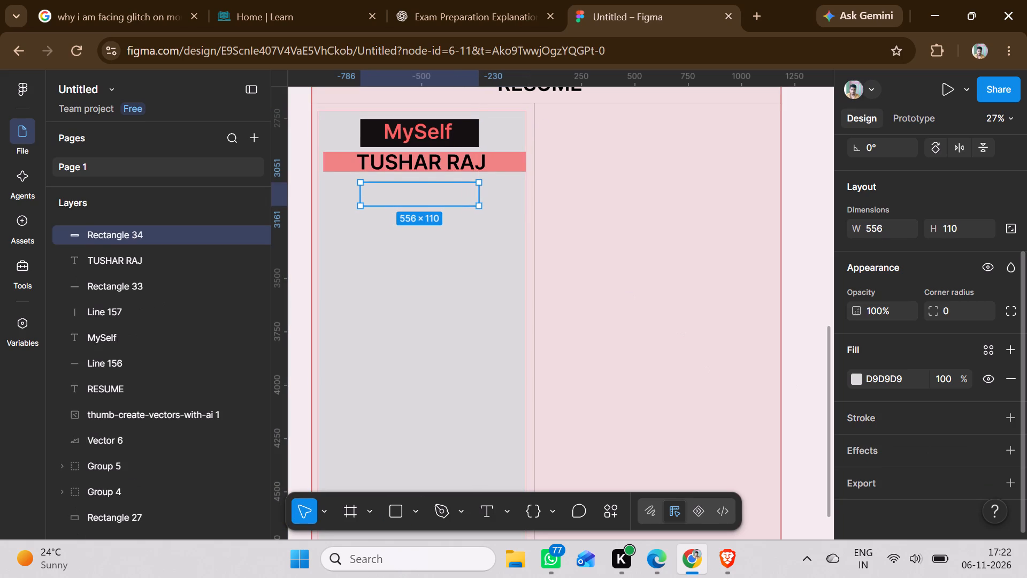
pyautogui.click(859, 379)
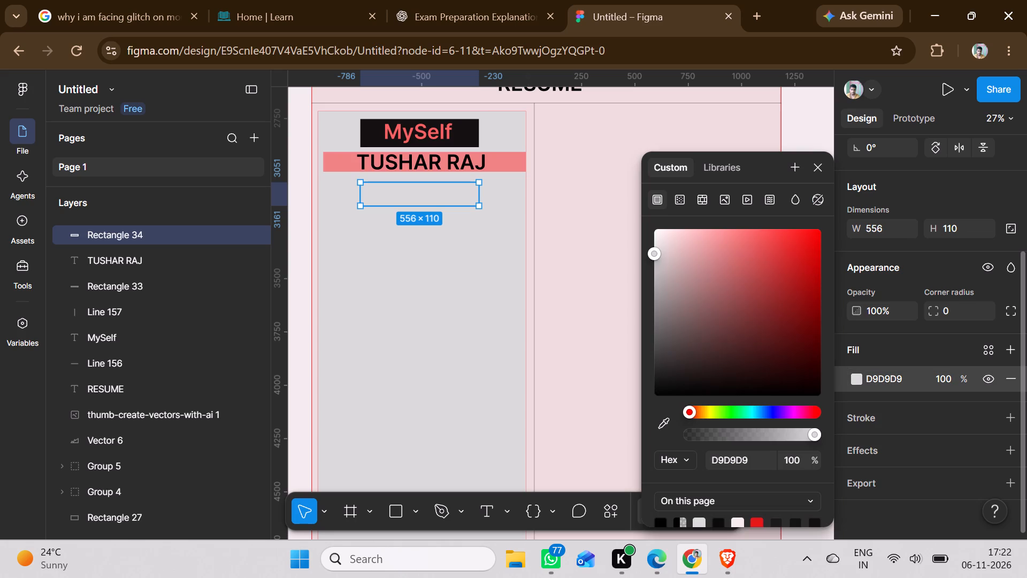
pyautogui.click(748, 238)
pyautogui.click(811, 252)
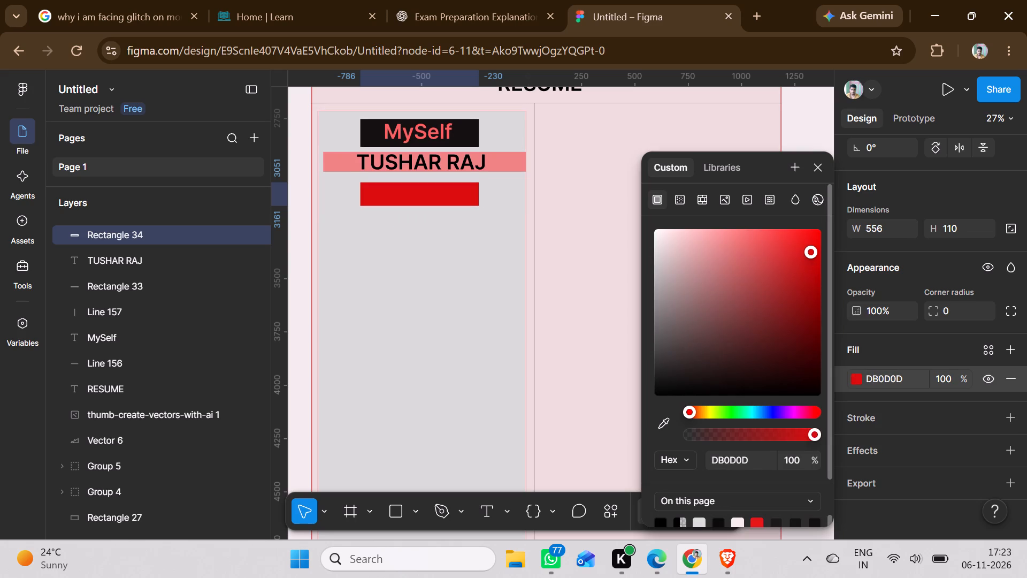
pyautogui.click(453, 193)
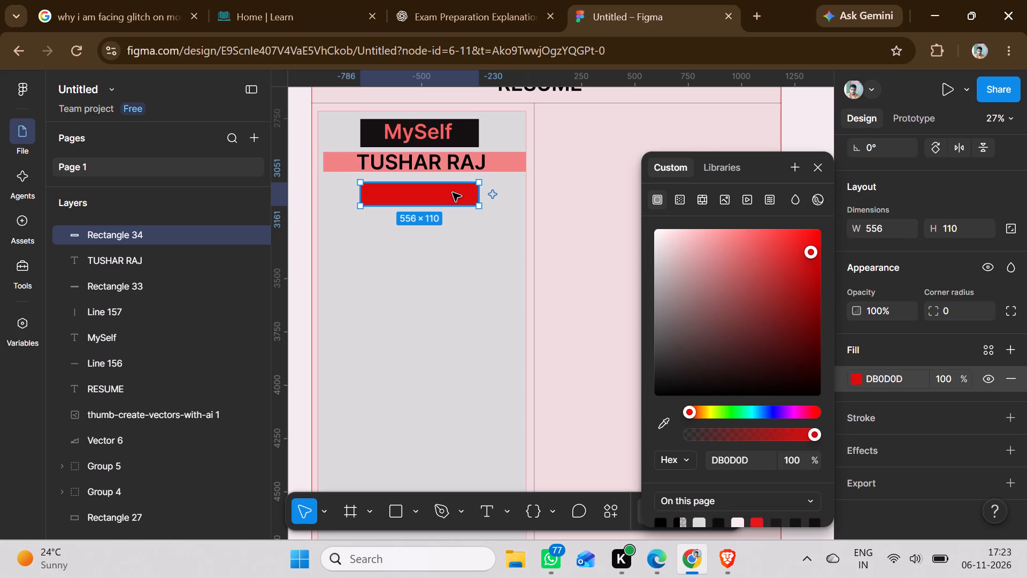
pyautogui.click(813, 170)
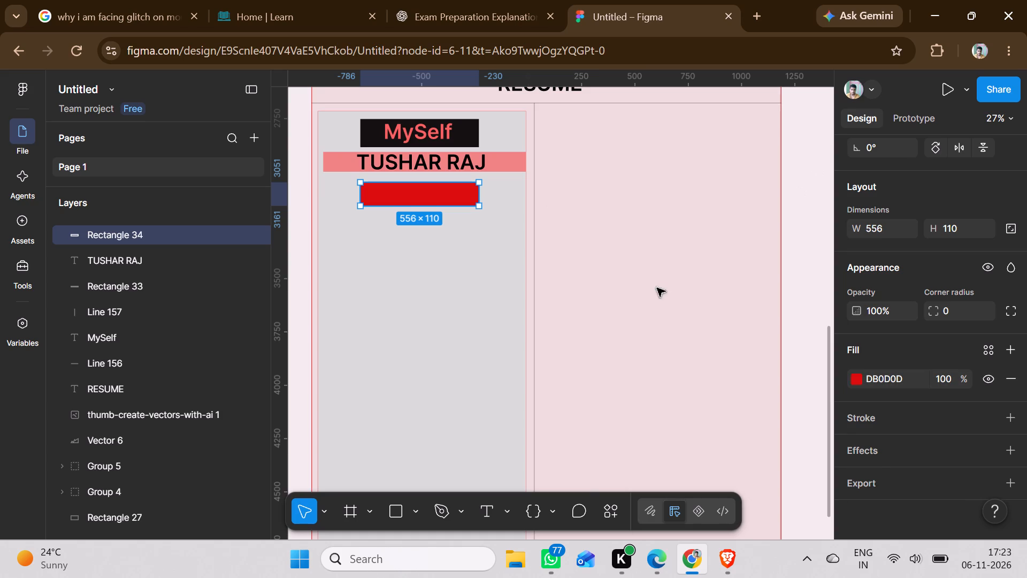
# Add a text box about 556 × 110 over the red rectangle and enter ADDRESS.
pyautogui.click(485, 507)
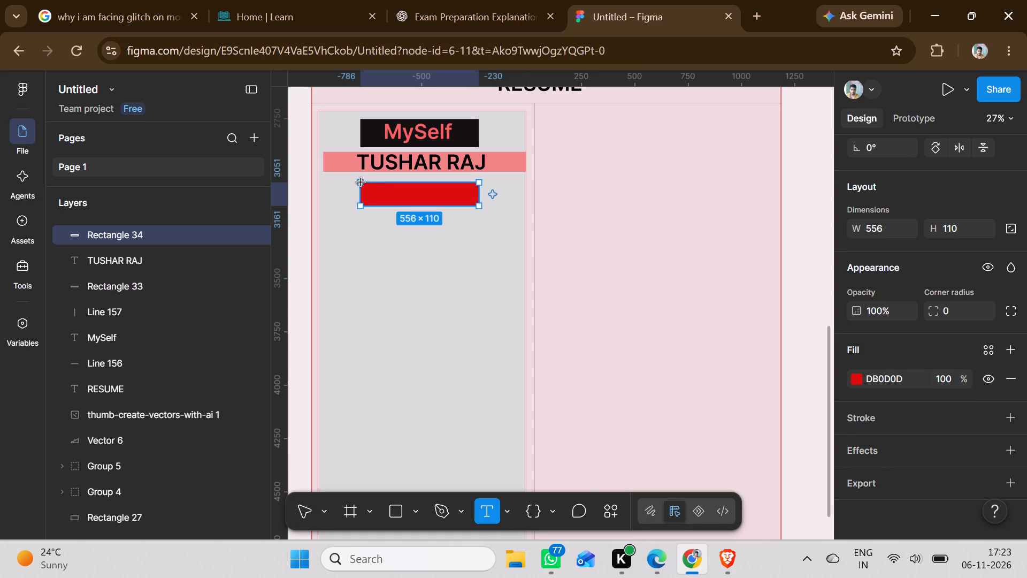
pyautogui.moveTo(361, 182); pyautogui.dragTo(473, 204)
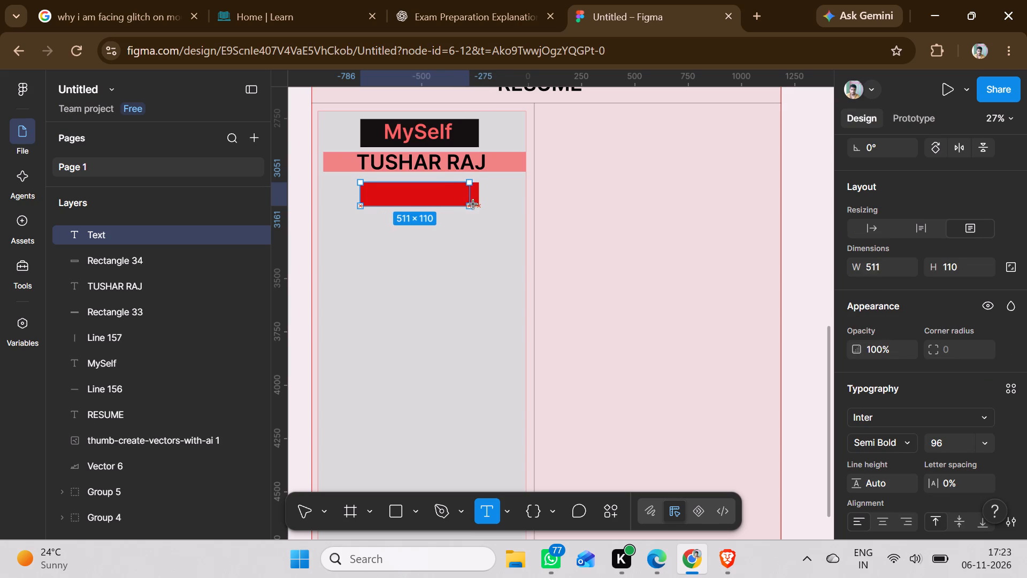
pyautogui.moveTo(473, 204); pyautogui.dragTo(479, 204)
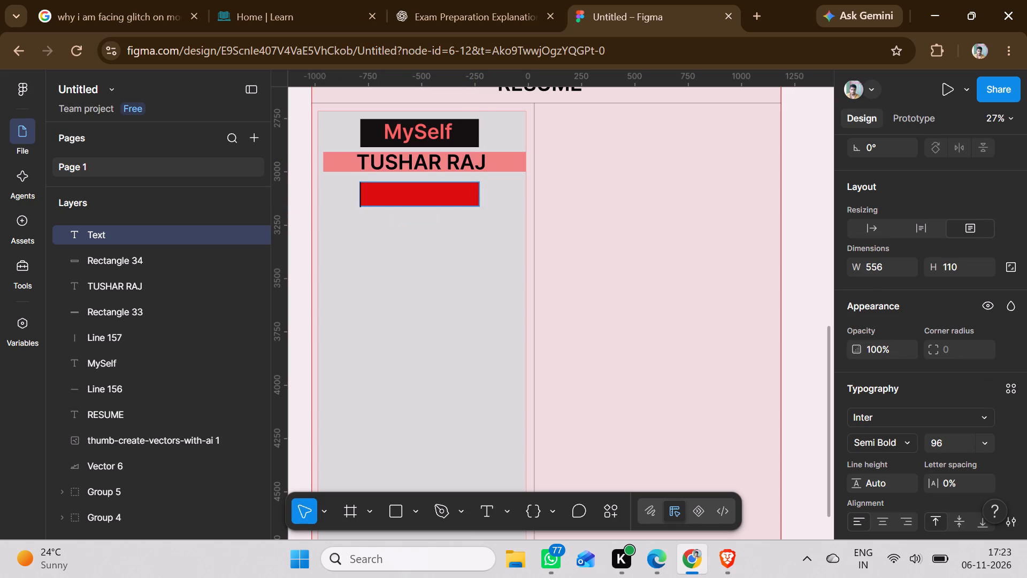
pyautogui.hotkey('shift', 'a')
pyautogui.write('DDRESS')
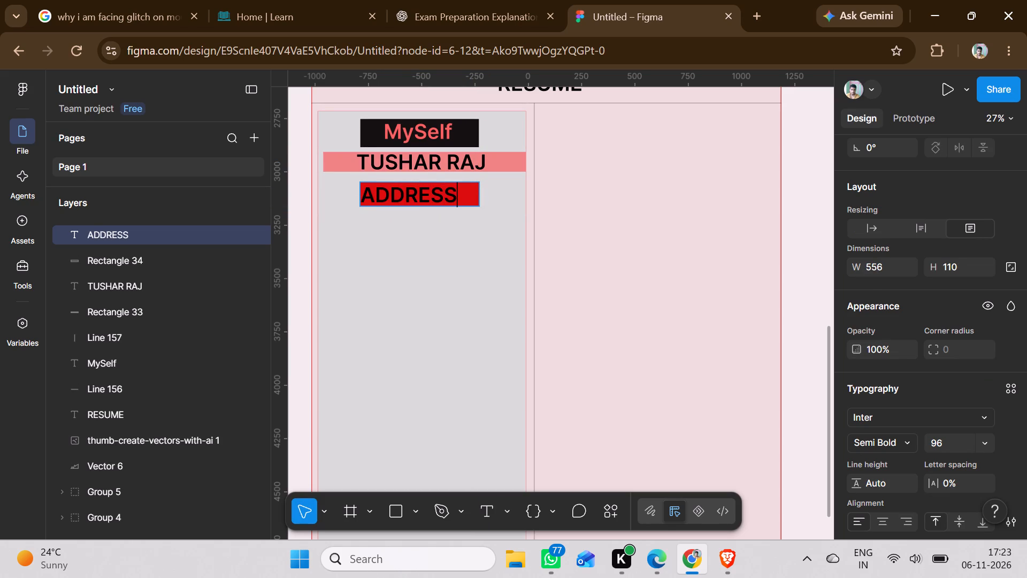
pyautogui.click(421, 232)
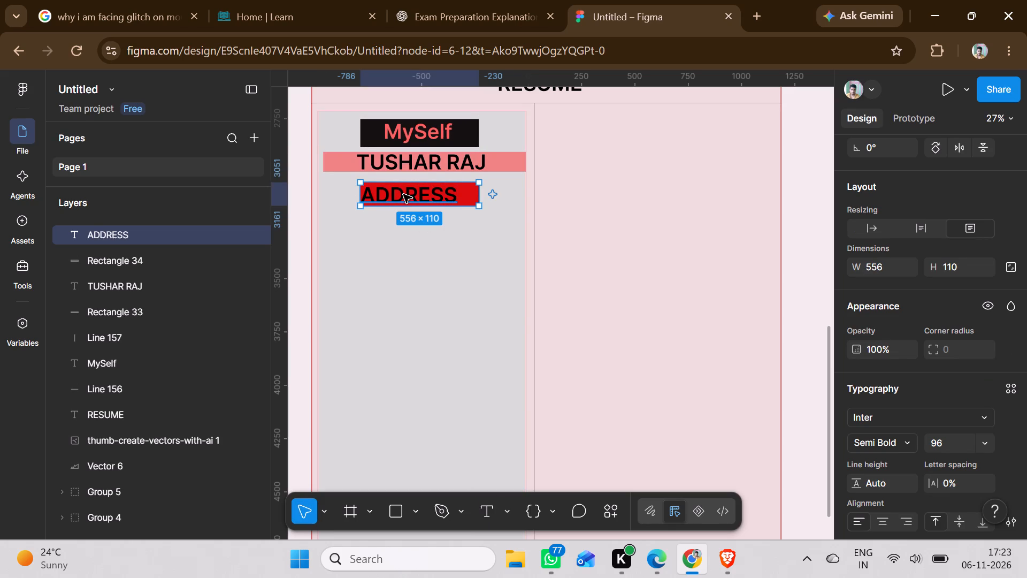
# Move the ADDRESS text to about X -733, Y 3050 so its letters are centred on the red rectangle.
pyautogui.moveTo(403, 194); pyautogui.dragTo(415, 192)
# Recolour the ADDRESS text on the red rectangle to light pink EBA6A6.
pyautogui.scroll(-1, 925, 400)
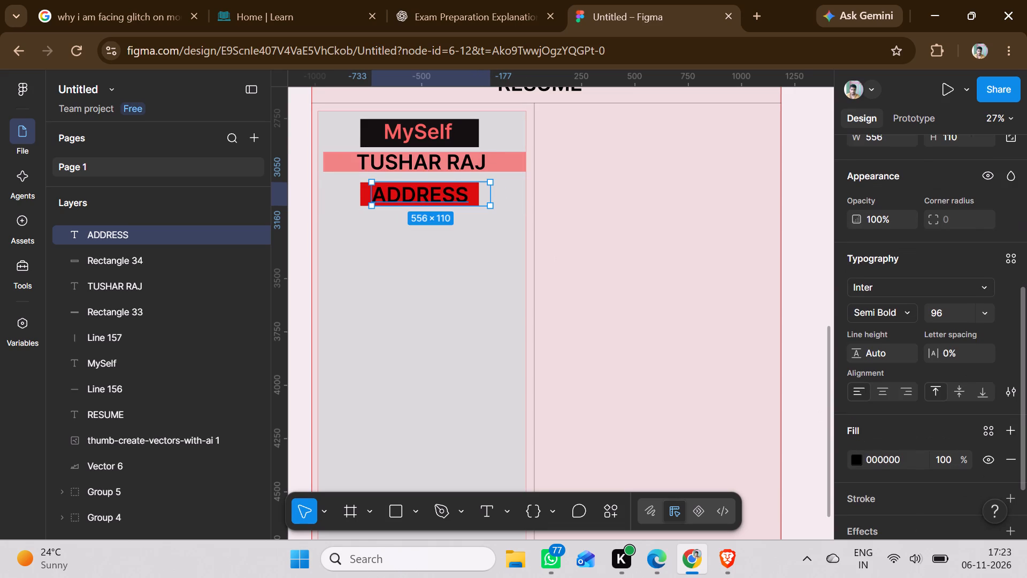
pyautogui.scroll(-1, 925, 400)
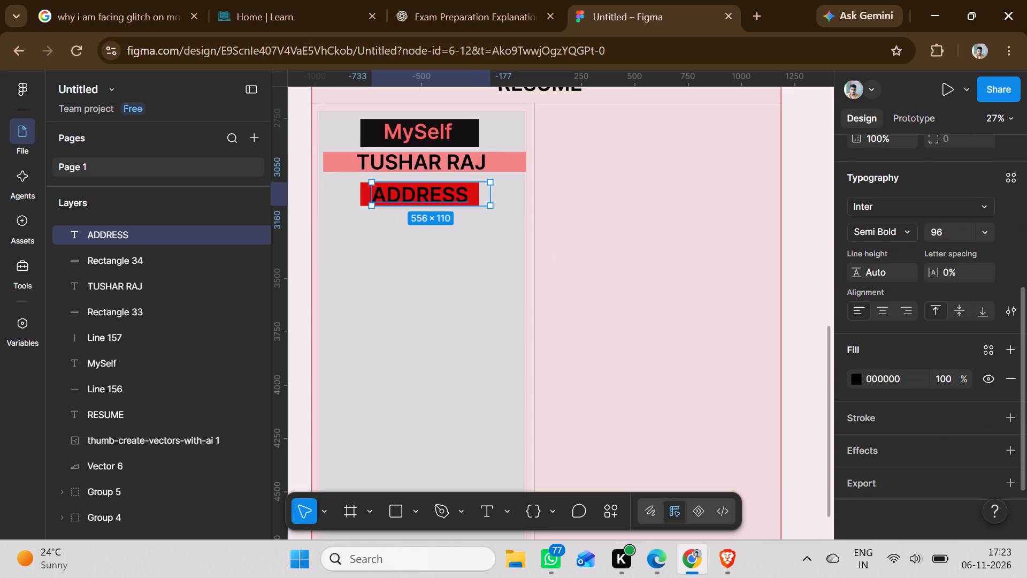
pyautogui.click(863, 375)
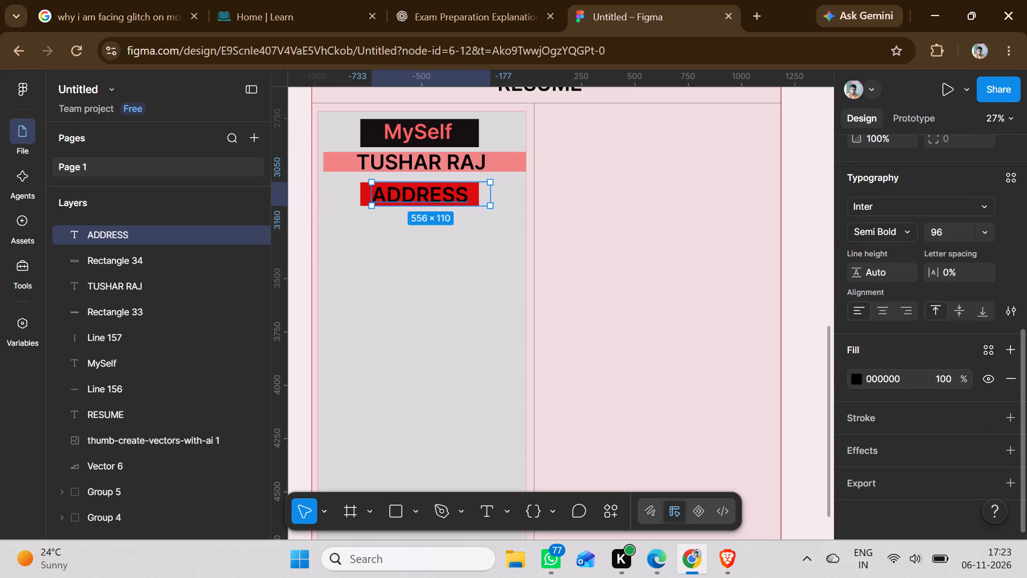
pyautogui.click(856, 377)
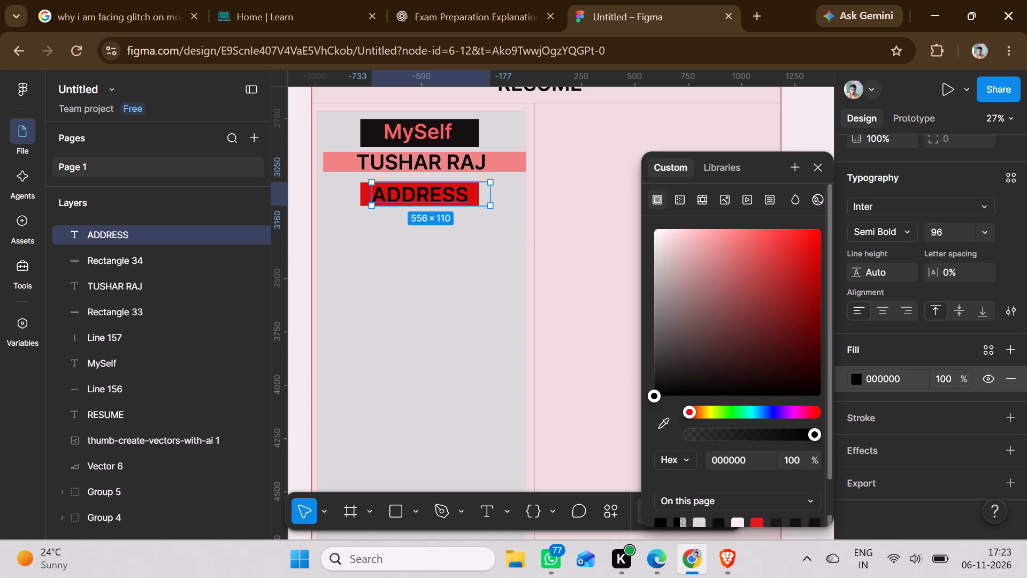
pyautogui.click(761, 230)
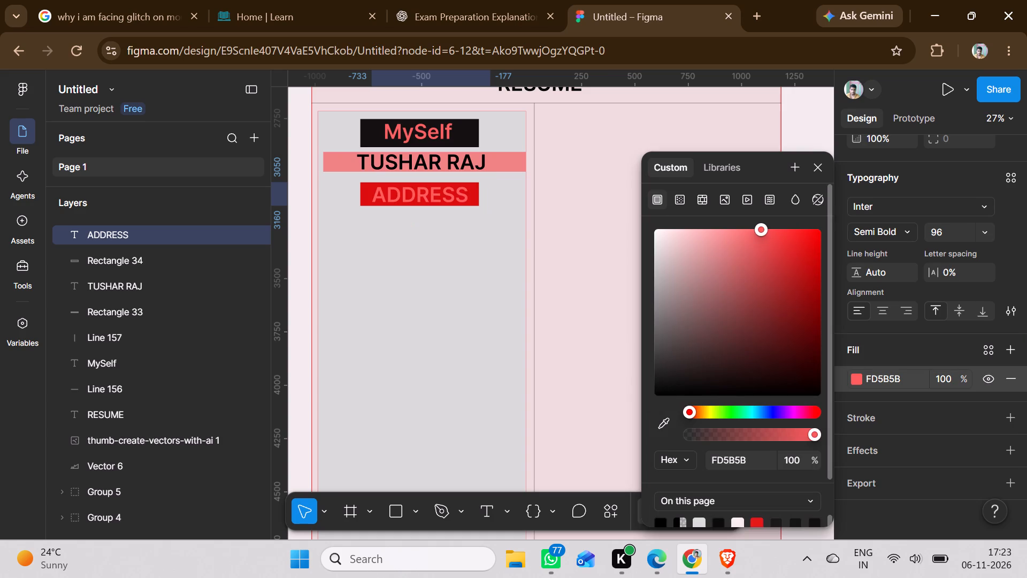
pyautogui.click(778, 236)
pyautogui.click(794, 234)
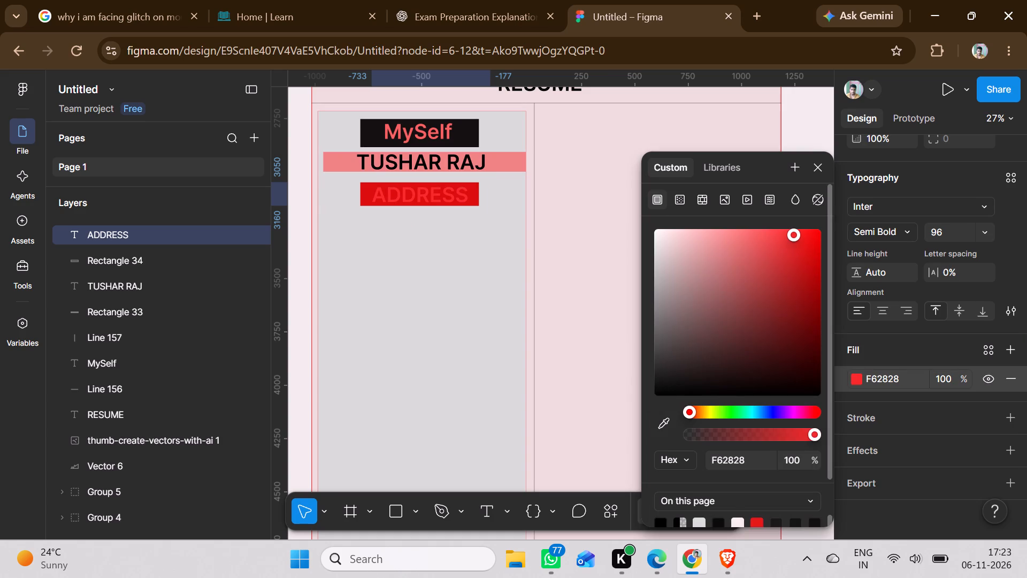
pyautogui.click(715, 233)
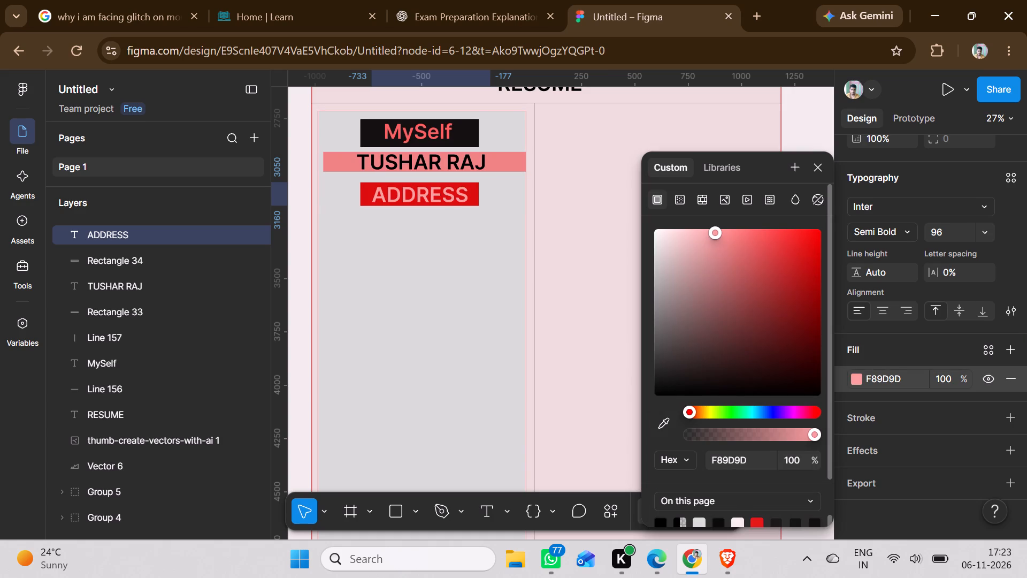
pyautogui.click(748, 296)
pyautogui.click(764, 274)
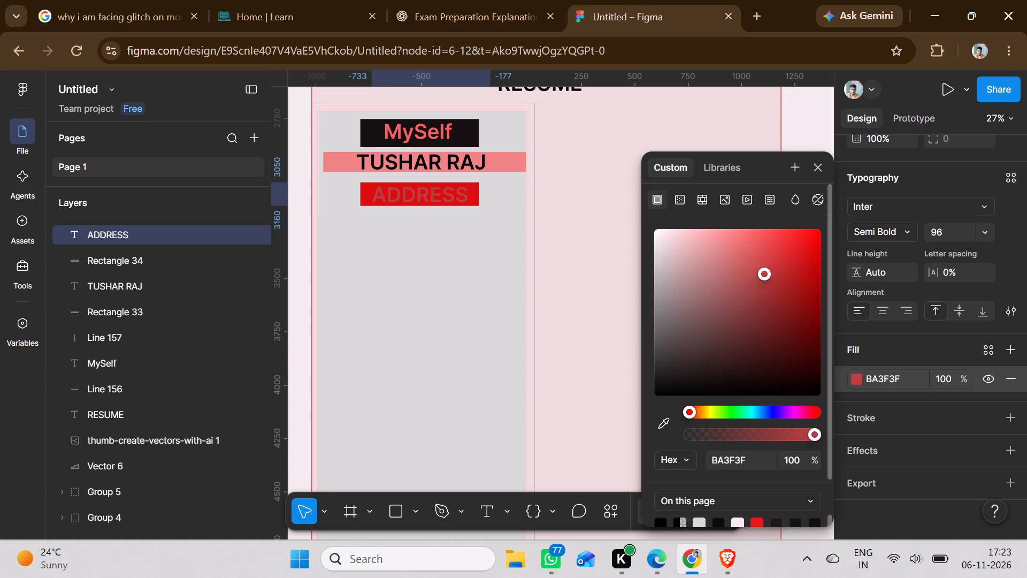
pyautogui.click(747, 250)
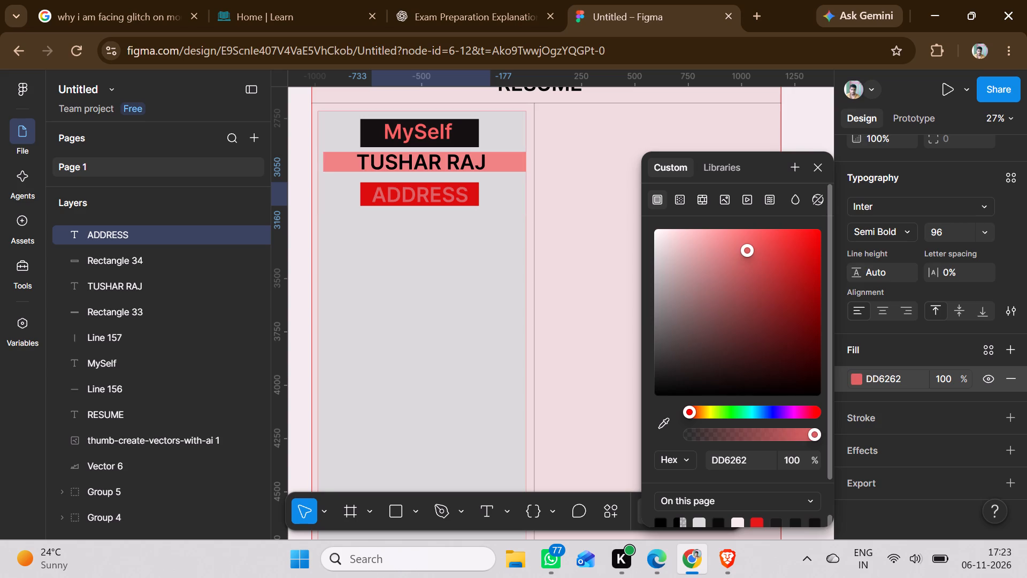
pyautogui.click(763, 238)
pyautogui.click(778, 239)
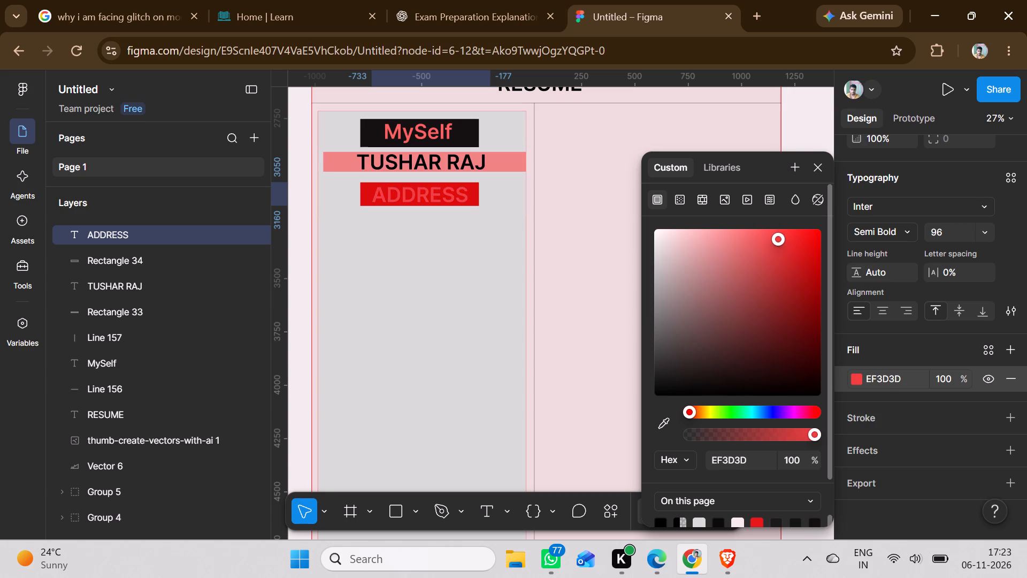
pyautogui.click(800, 267)
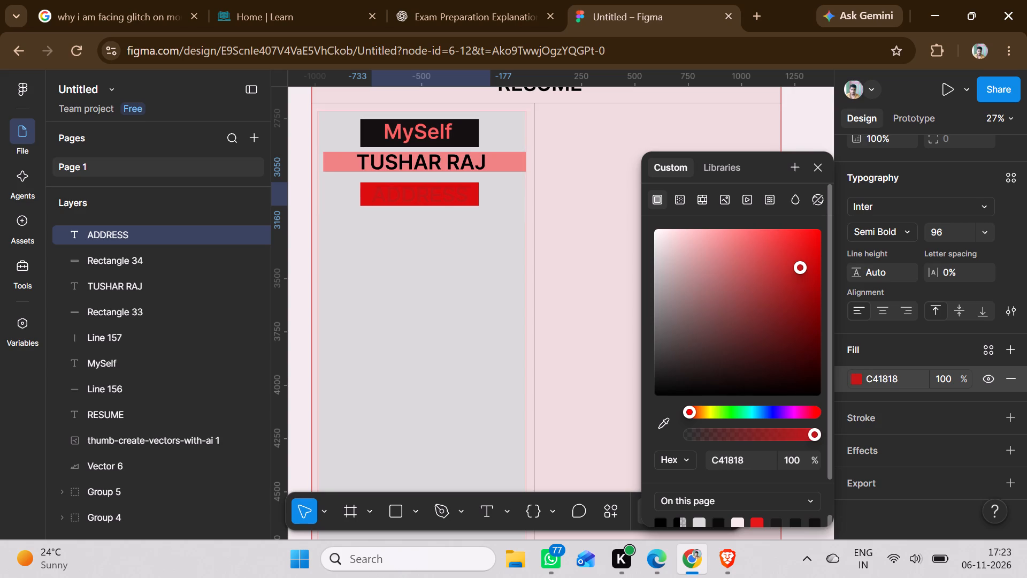
pyautogui.click(703, 242)
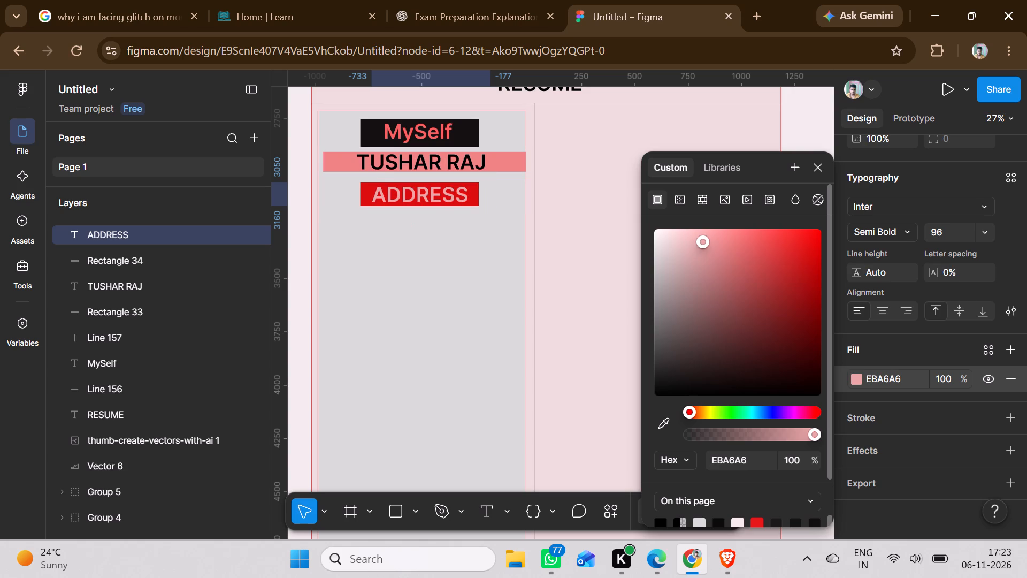
pyautogui.click(495, 222)
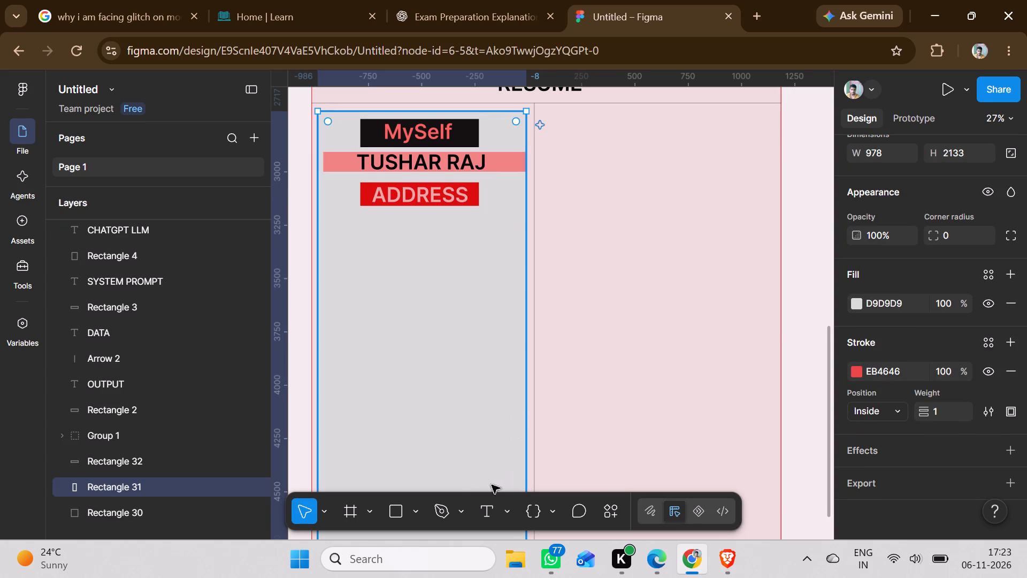
# Draw a rectangle about 926 × 203 in the grey column just below the ADDRESS banner.
pyautogui.click(400, 515)
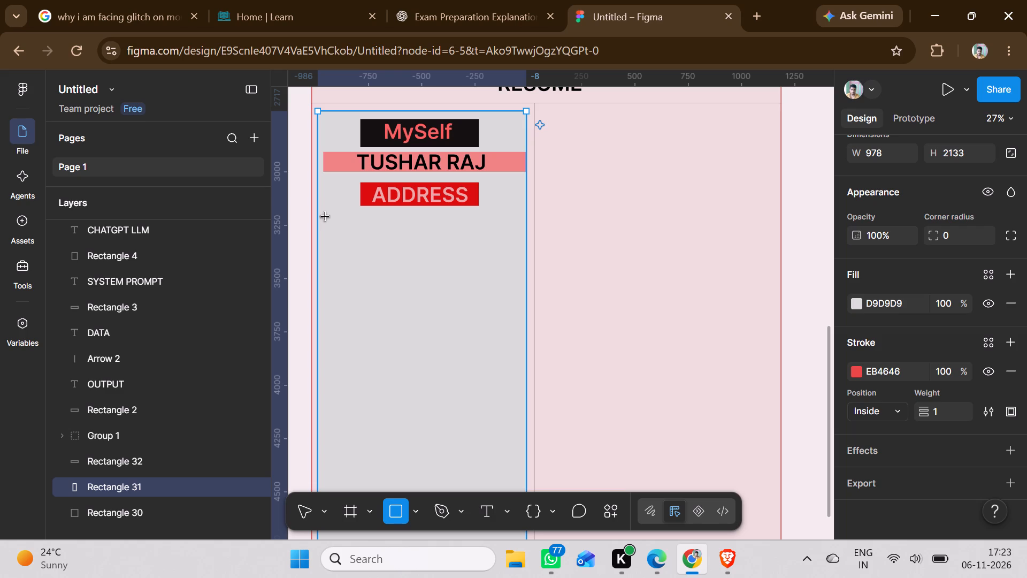
pyautogui.moveTo(325, 217); pyautogui.dragTo(507, 267)
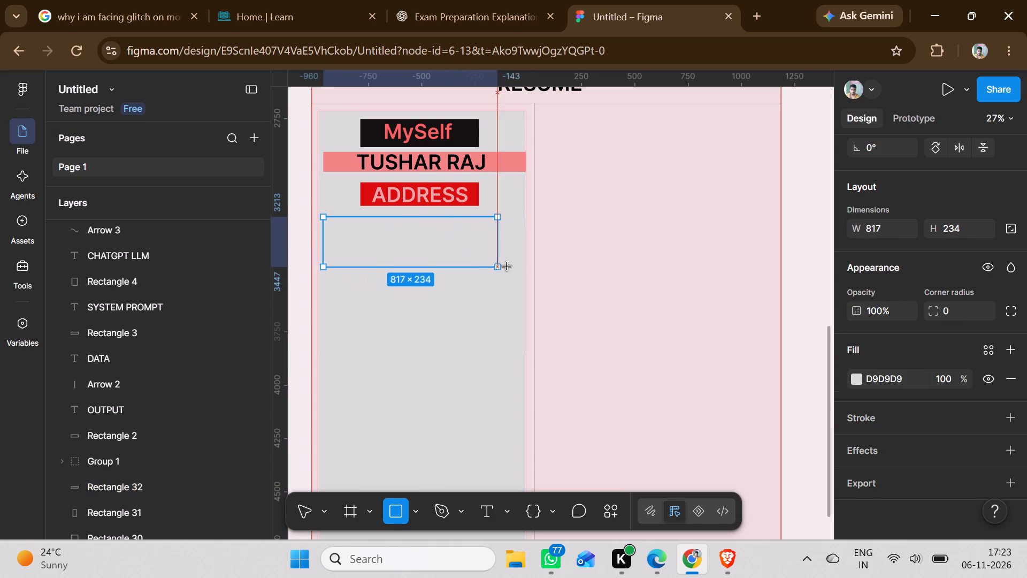
pyautogui.moveTo(507, 267); pyautogui.dragTo(521, 260)
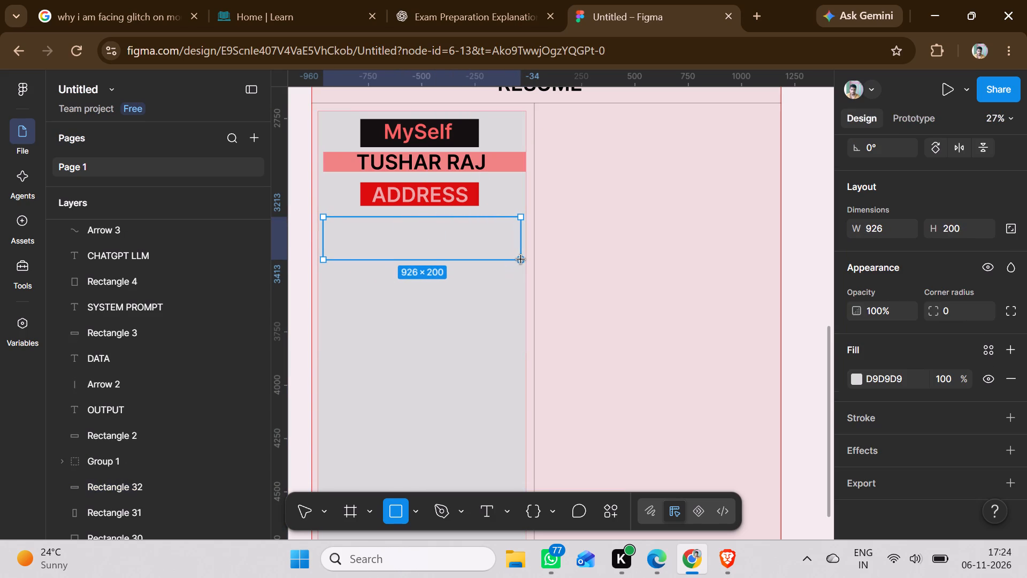
pyautogui.moveTo(521, 260); pyautogui.dragTo(521, 260)
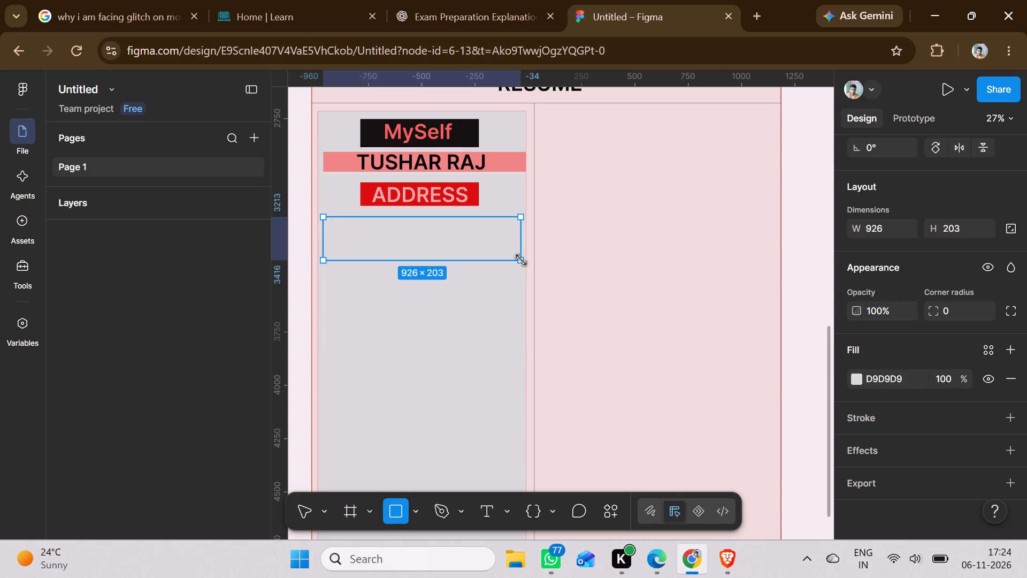
pyautogui.click(446, 355)
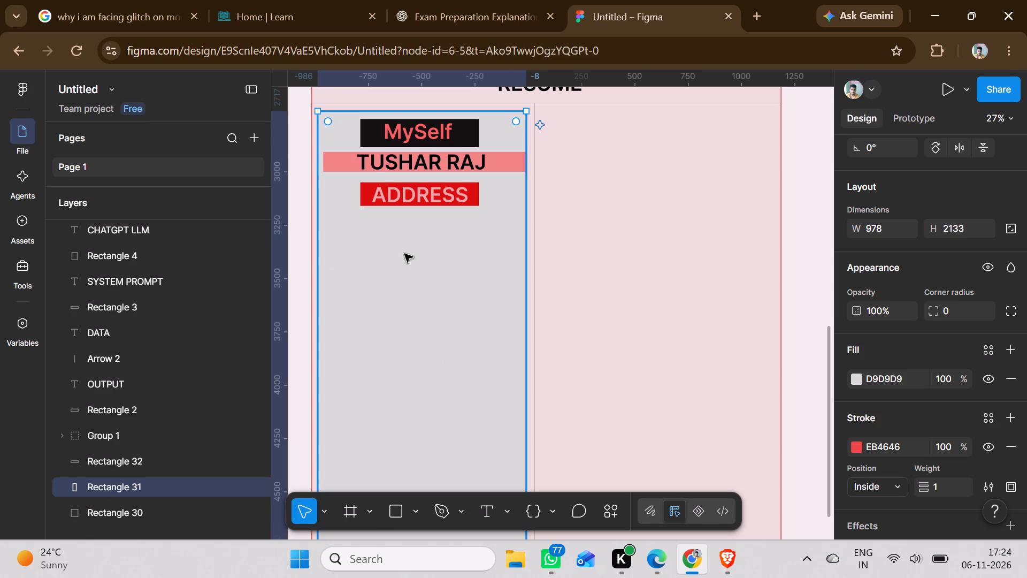
# Fill the new rectangle below the ADDRESS banner with salmon pink EE8D8D.
pyautogui.click(400, 235)
pyautogui.scroll(-2, 904, 410)
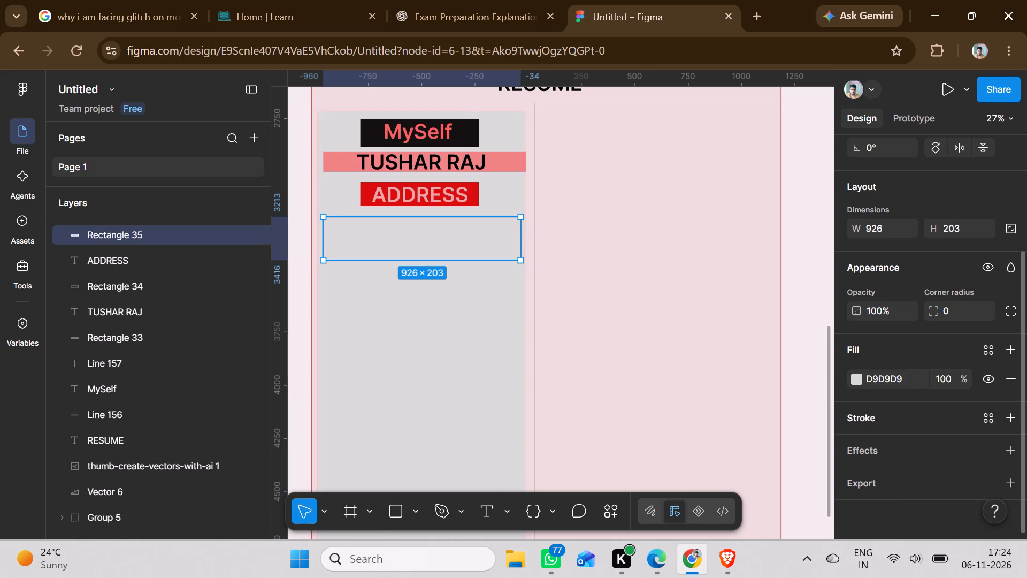
pyautogui.click(861, 373)
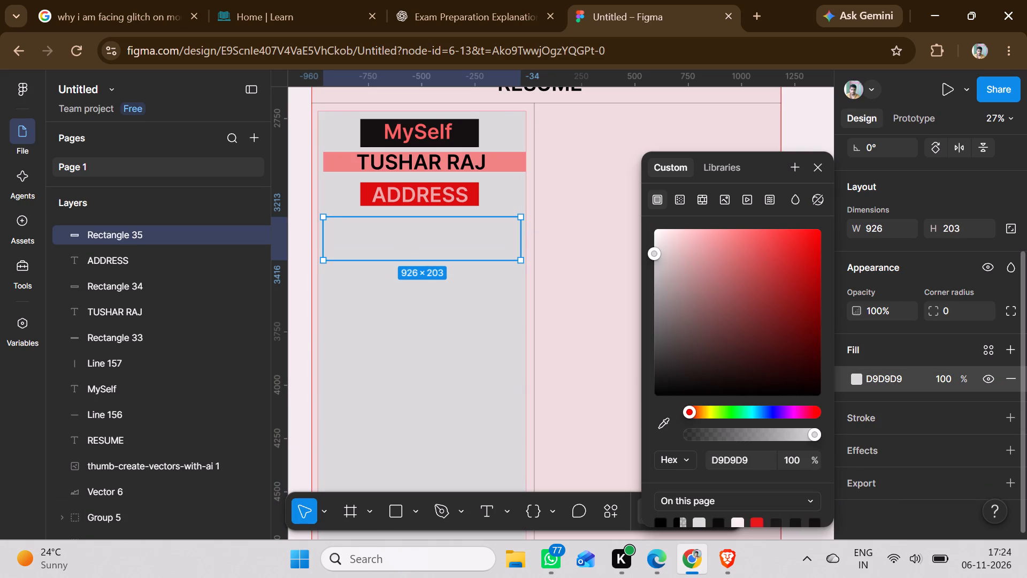
pyautogui.click(717, 272)
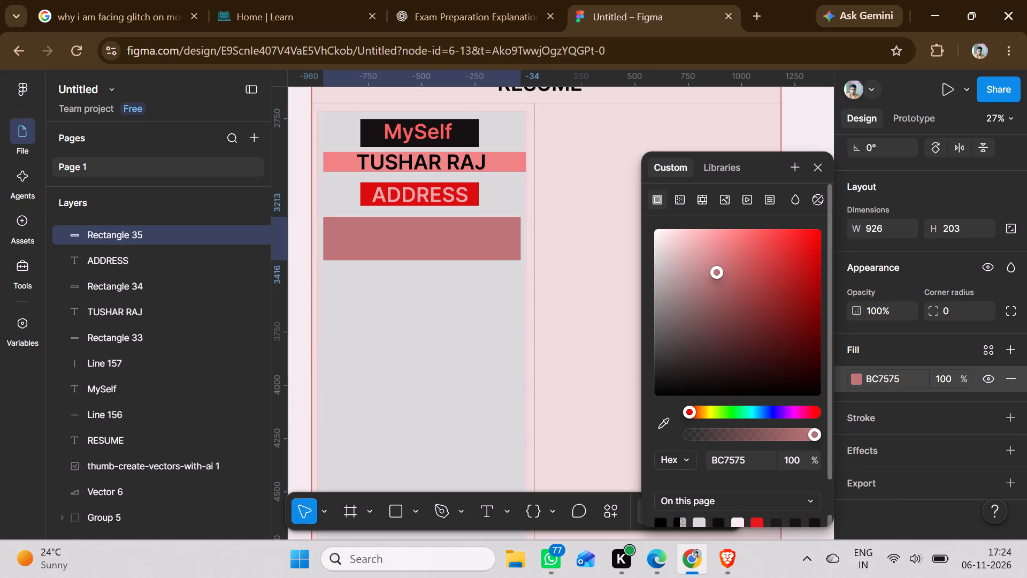
pyautogui.click(722, 240)
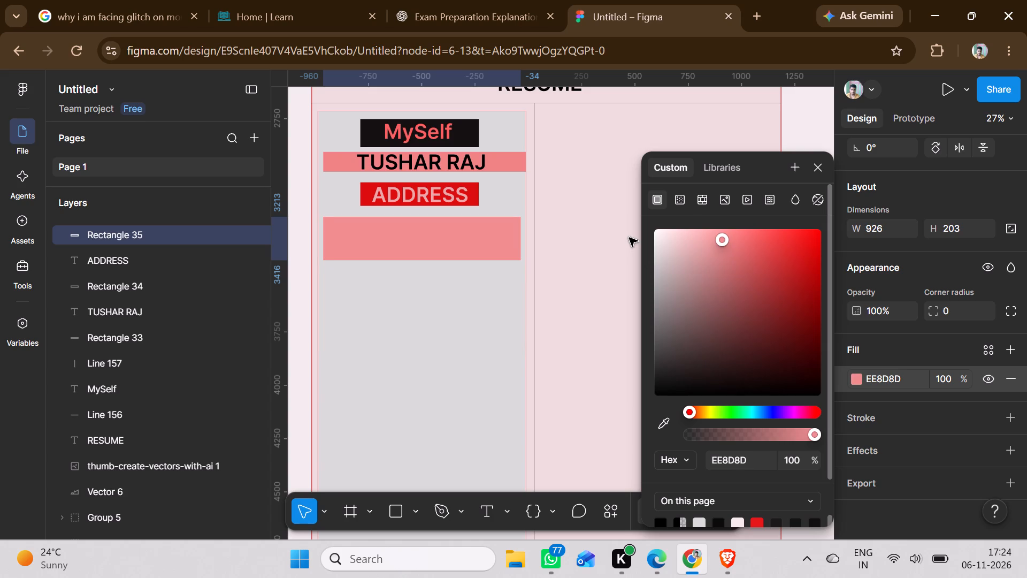
pyautogui.click(619, 238)
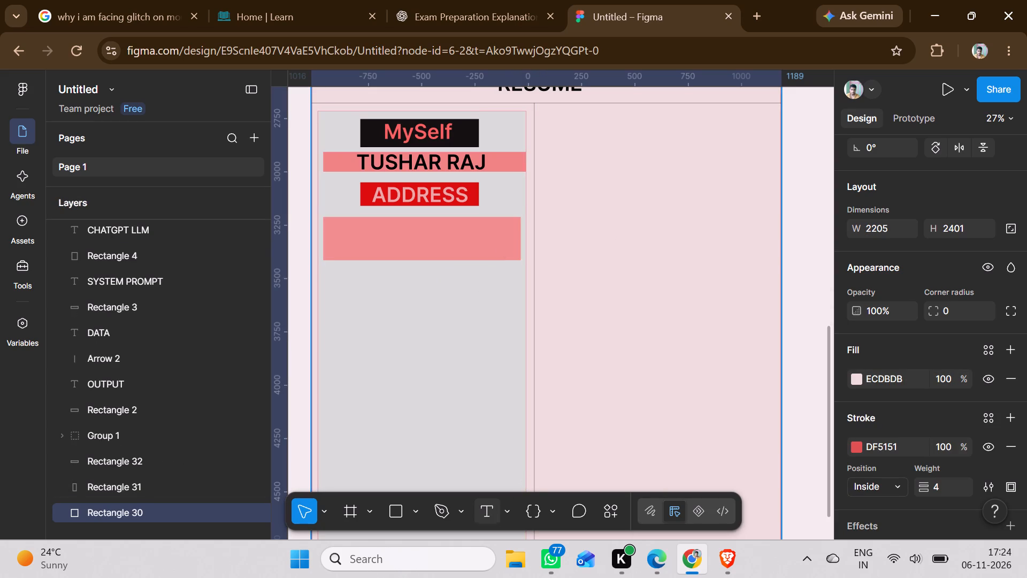
# Add a text box about 926 × 203 over the salmon rectangle and enter the postal address.
pyautogui.click(487, 508)
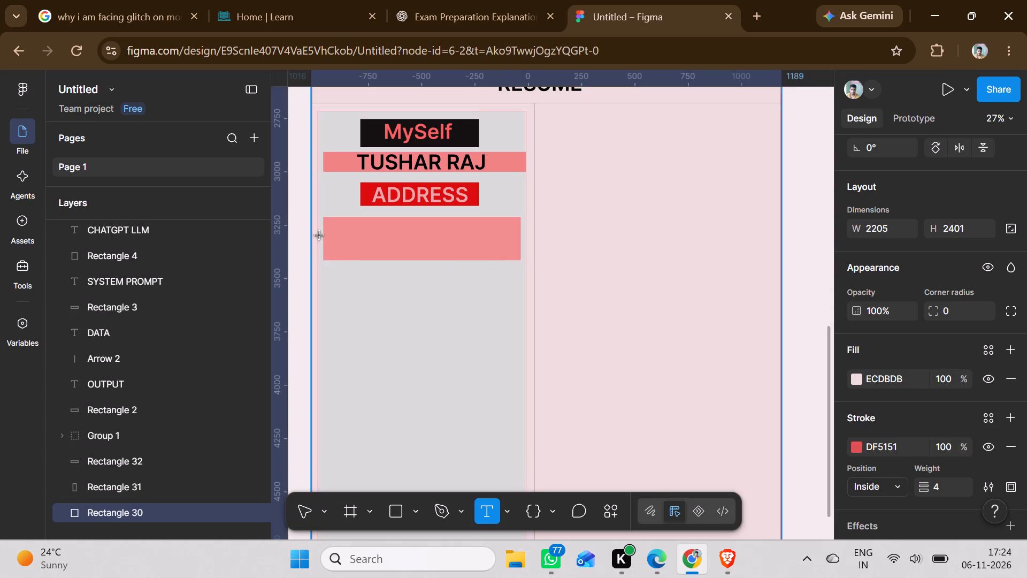
pyautogui.moveTo(325, 218); pyautogui.dragTo(340, 223)
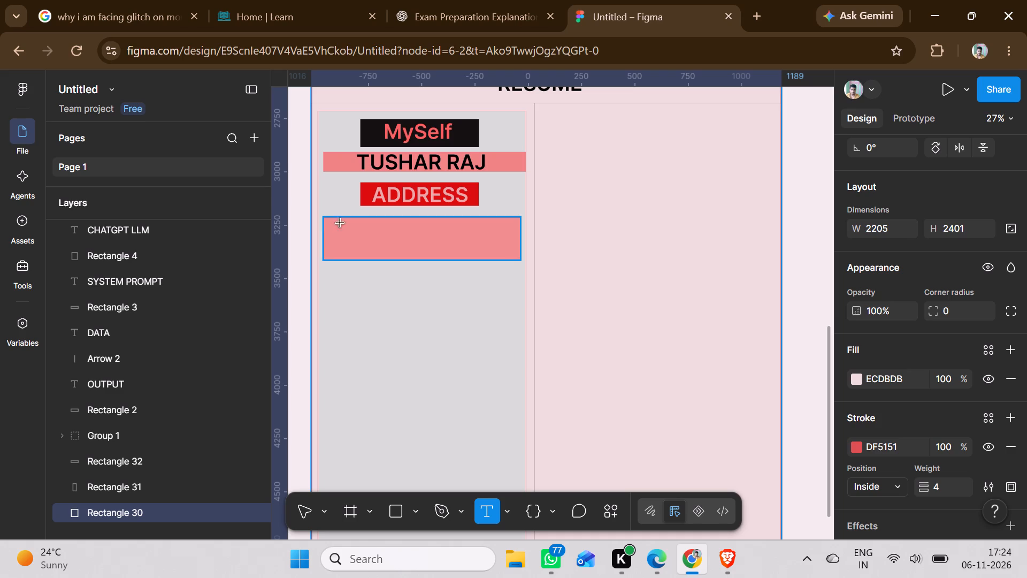
pyautogui.moveTo(340, 223); pyautogui.dragTo(516, 257)
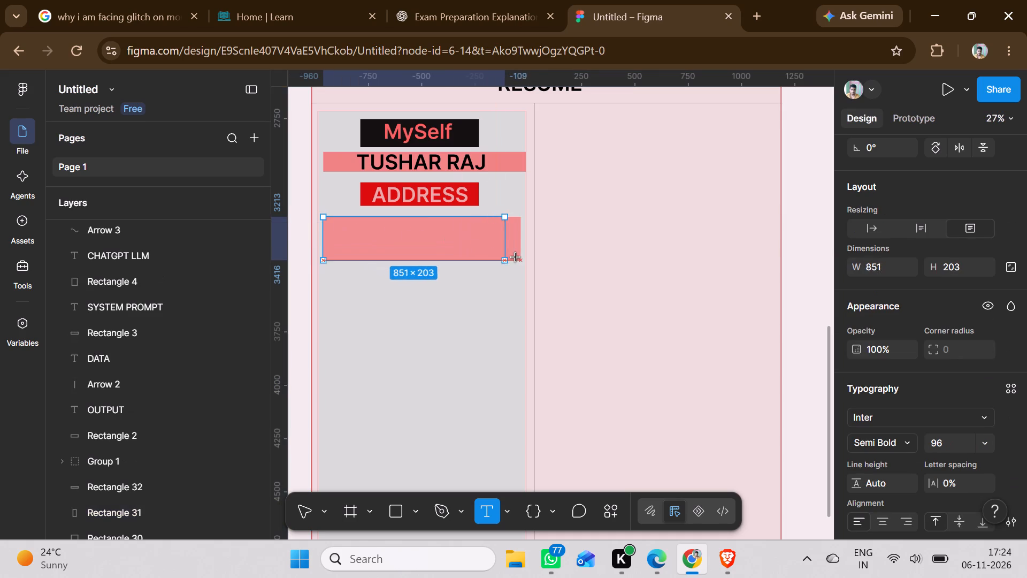
pyautogui.moveTo(516, 257); pyautogui.dragTo(520, 258)
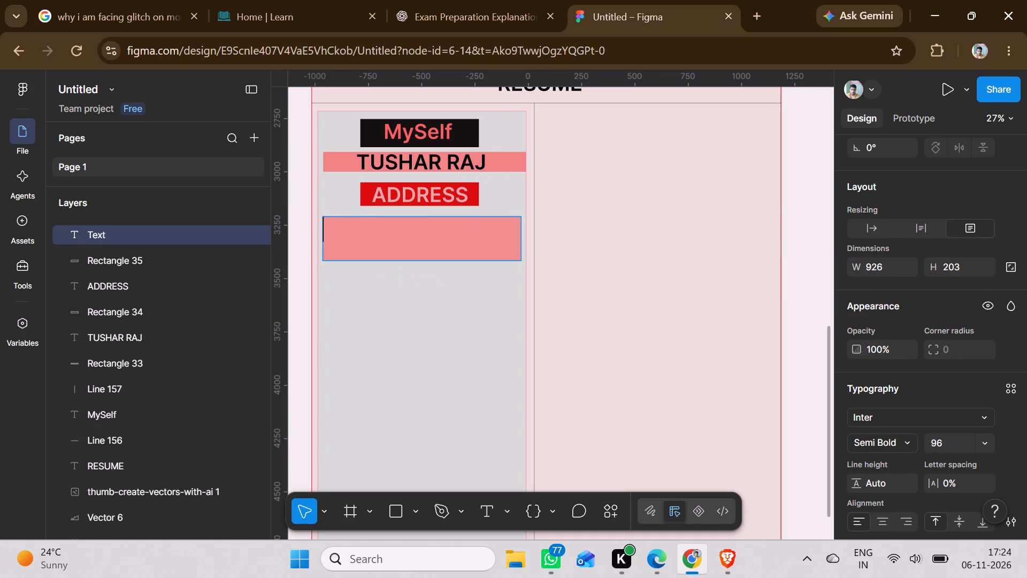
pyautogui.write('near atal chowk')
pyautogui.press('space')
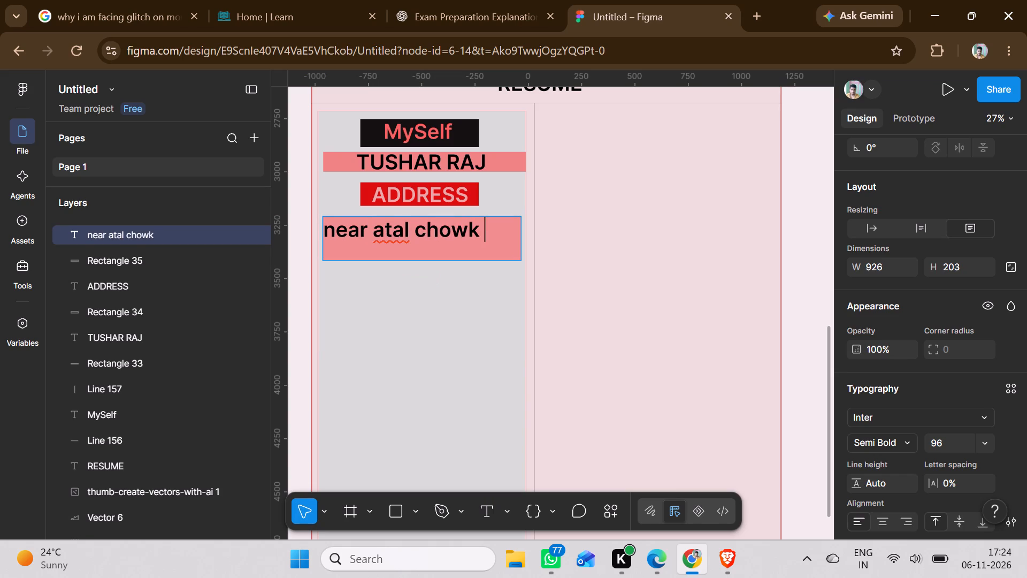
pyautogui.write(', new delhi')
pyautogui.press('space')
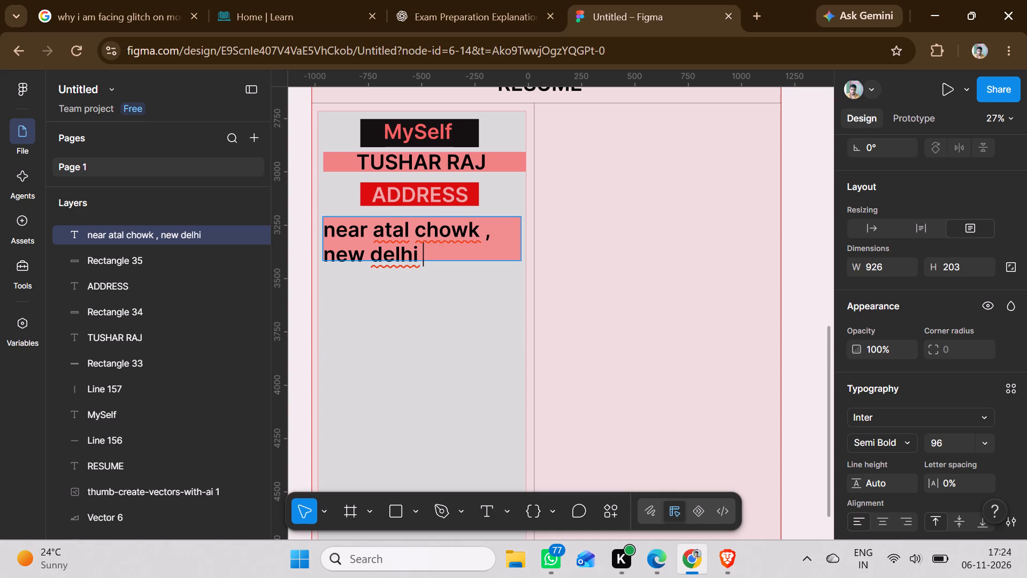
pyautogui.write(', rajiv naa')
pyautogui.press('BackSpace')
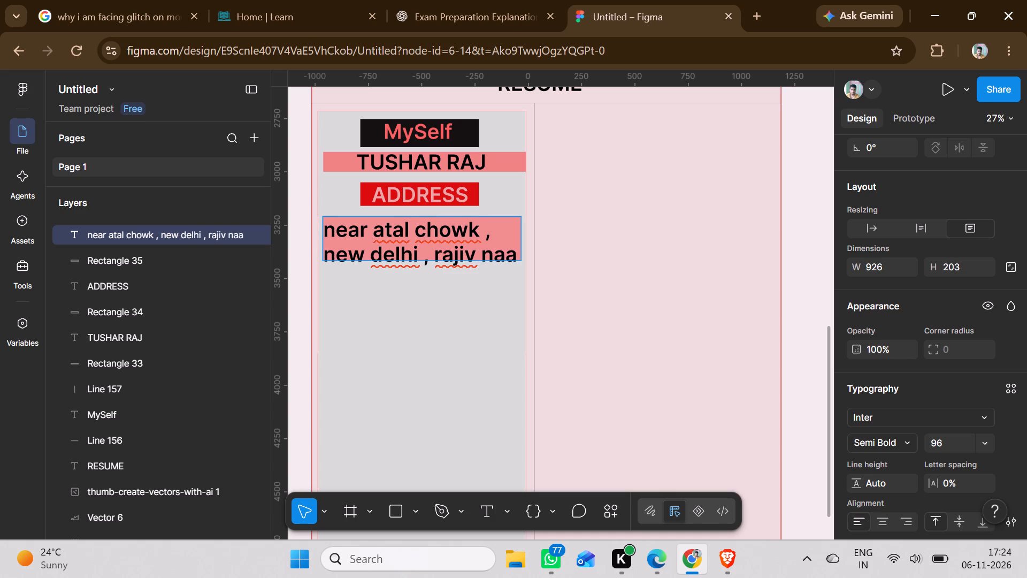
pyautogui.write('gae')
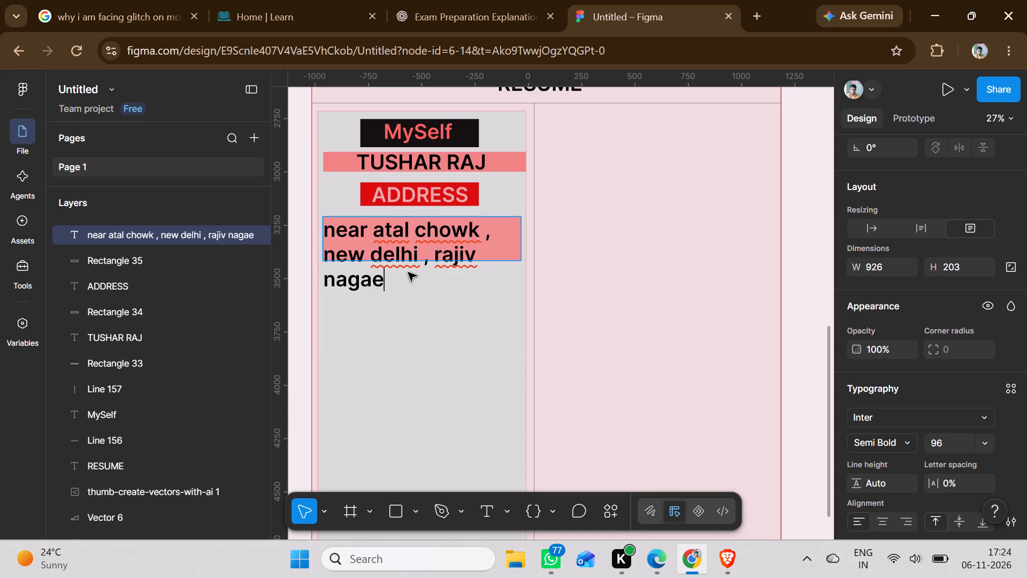
# Set the font size of the address text on the salmon rectangle to 64.
pyautogui.scroll(-1, 980, 343)
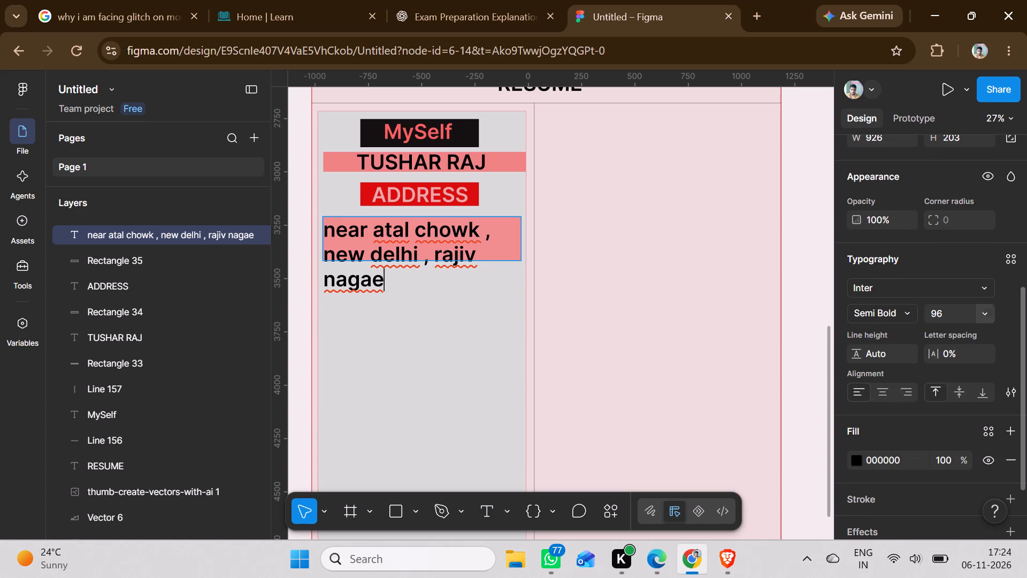
pyautogui.click(984, 321)
pyautogui.click(957, 252)
pyautogui.click(382, 276)
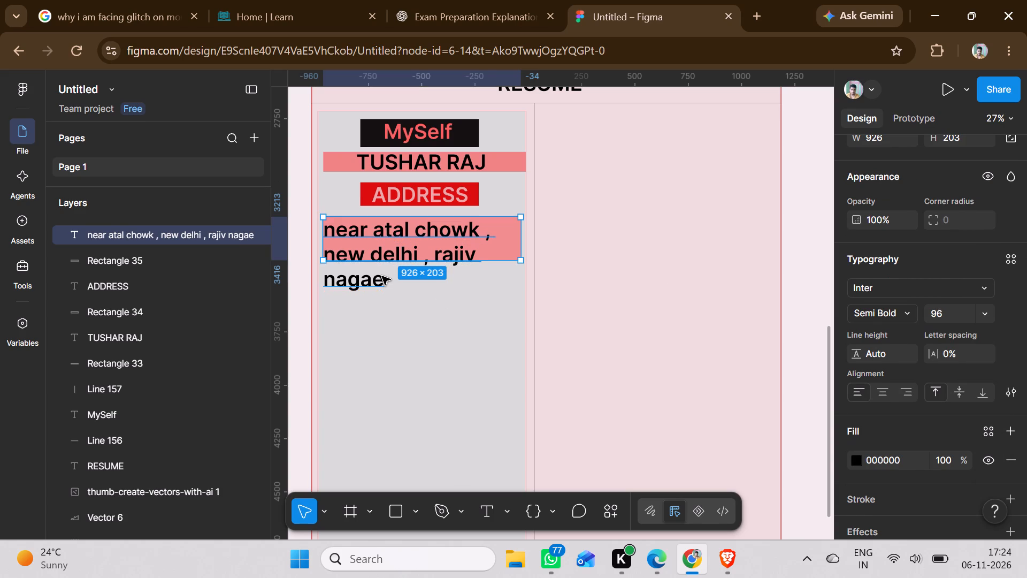
pyautogui.doubleClick(390, 282)
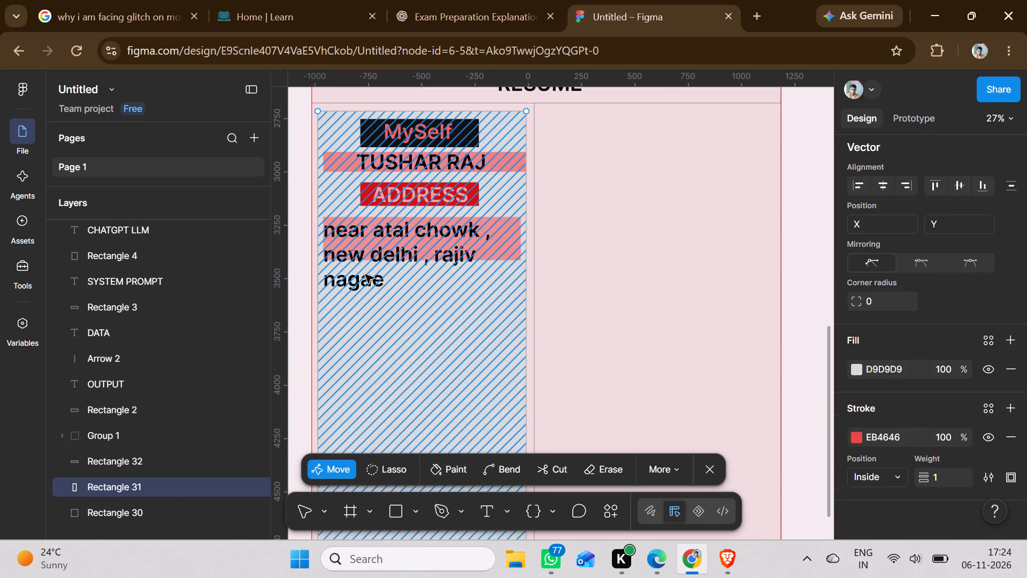
pyautogui.doubleClick(365, 275)
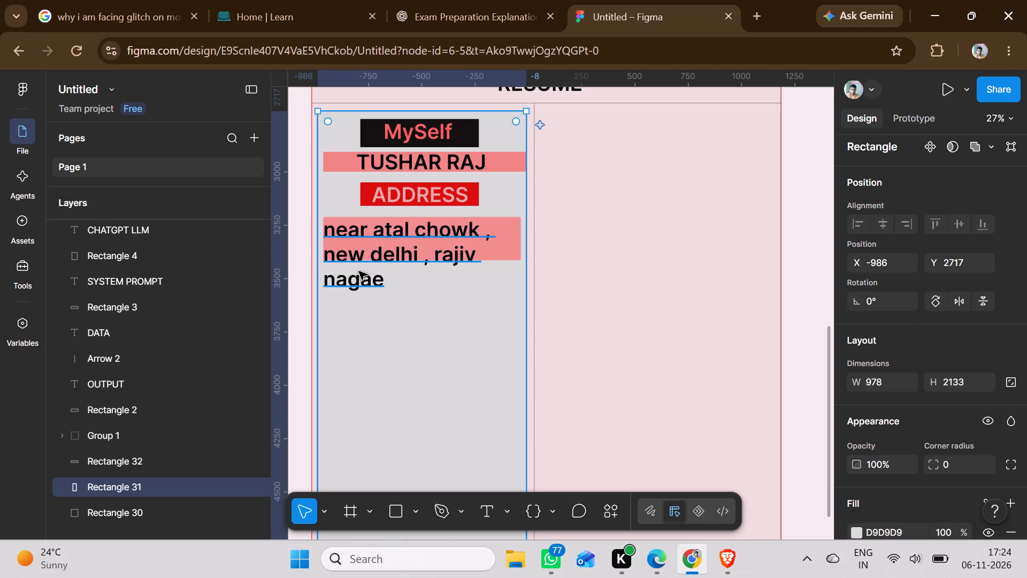
pyautogui.doubleClick(357, 272)
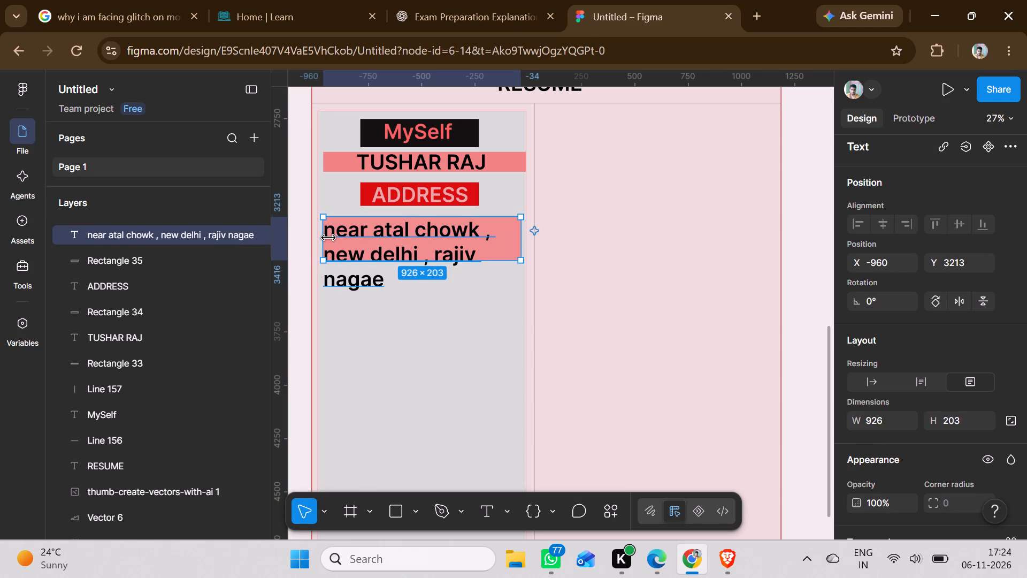
pyautogui.tripleClick(332, 232)
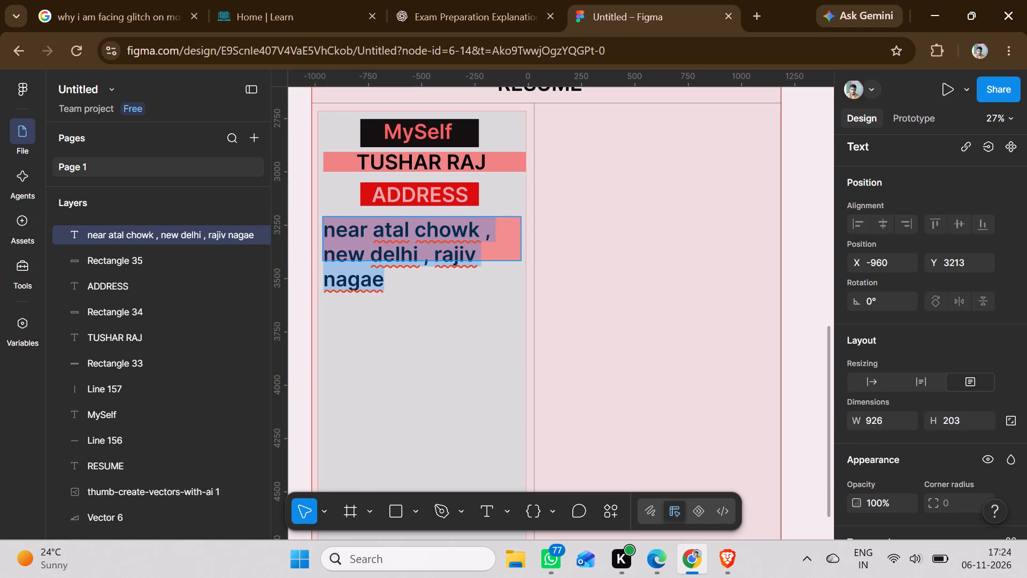
pyautogui.scroll(-2, 977, 277)
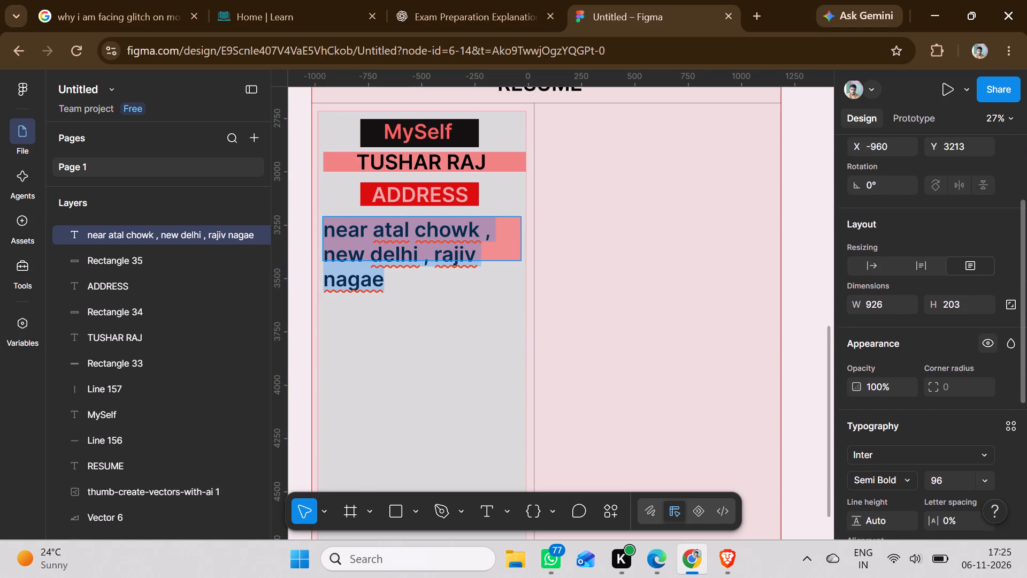
pyautogui.scroll(-1, 978, 301)
pyautogui.click(983, 398)
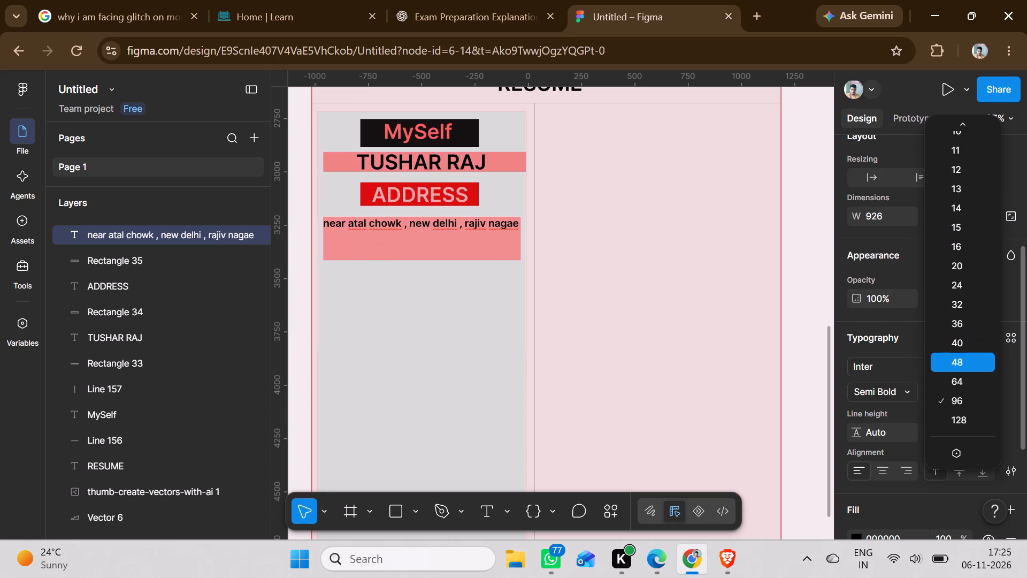
pyautogui.click(964, 387)
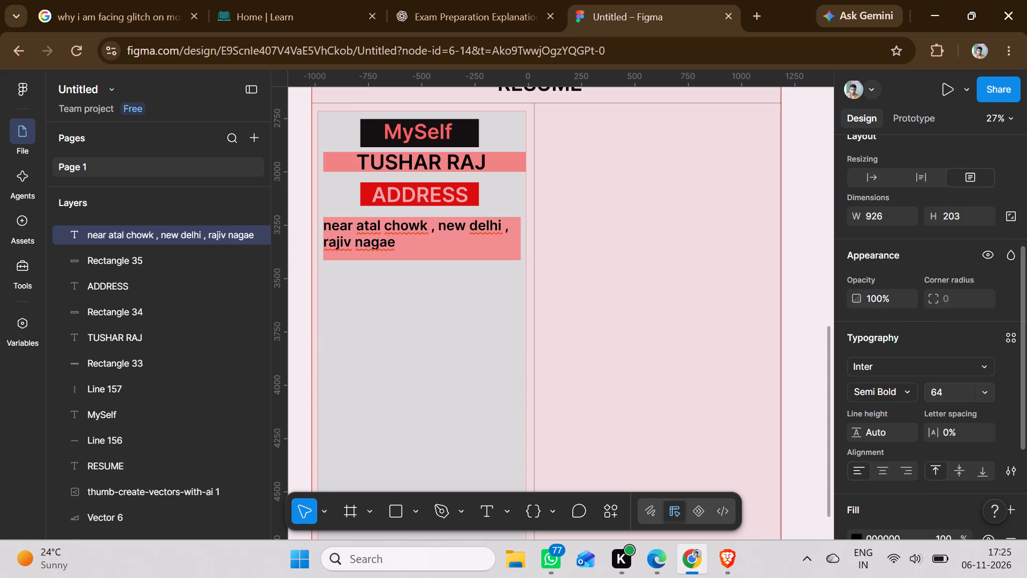
# Correct the spelling of the address text's last word by replacing its final letter with r.
pyautogui.click(392, 246)
pyautogui.press('BackSpace')
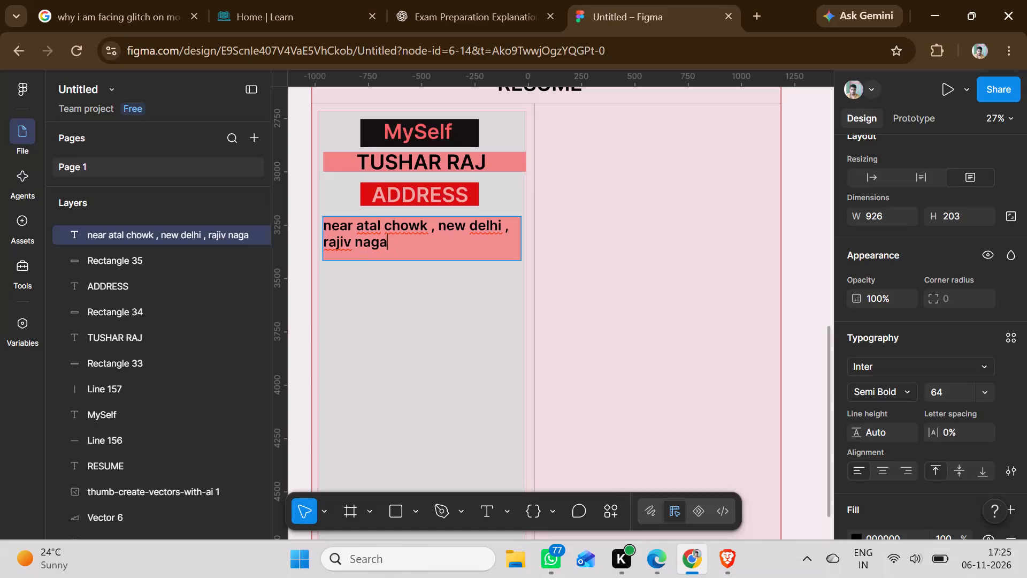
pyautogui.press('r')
pyautogui.click(440, 290)
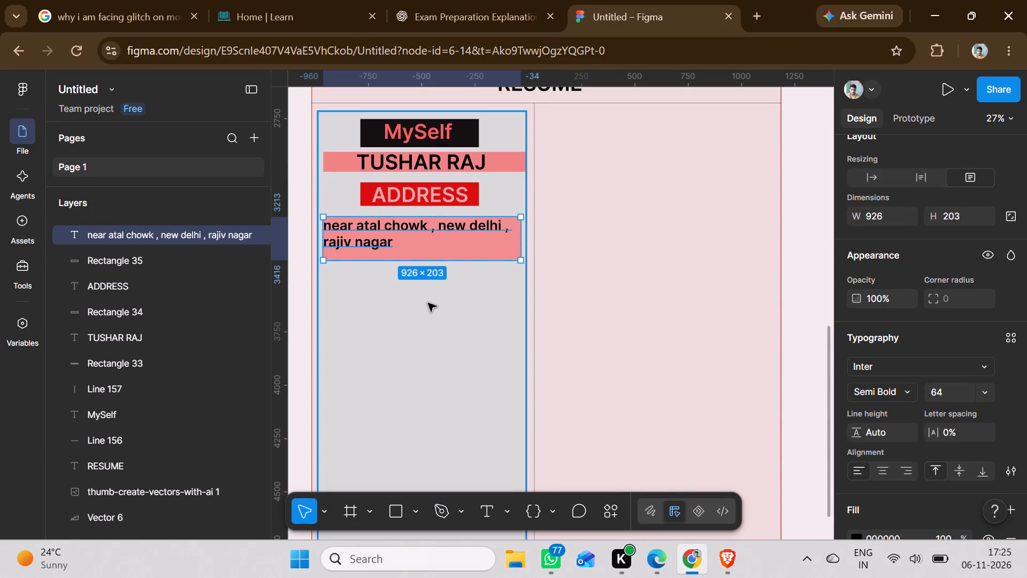
pyautogui.click(426, 303)
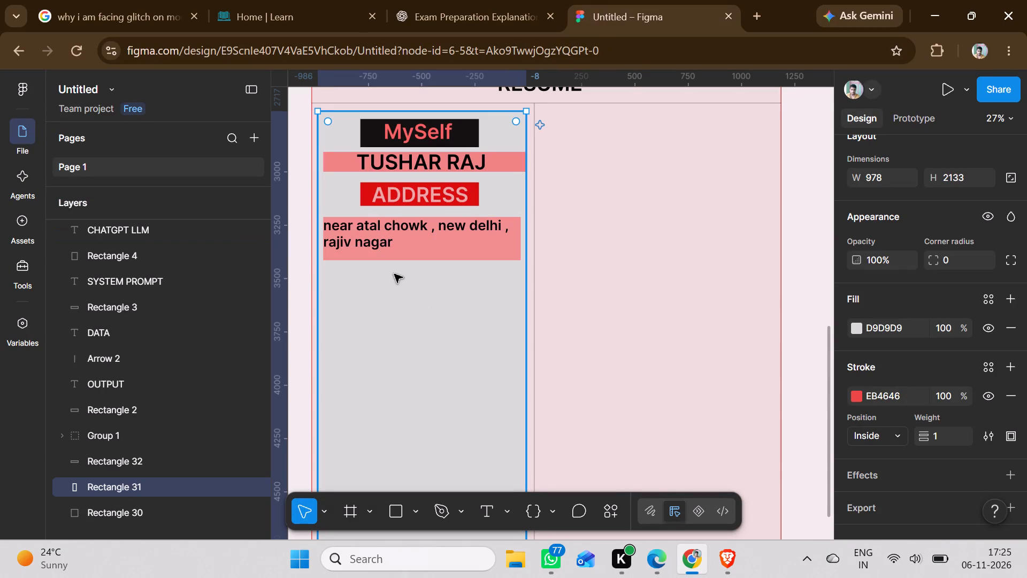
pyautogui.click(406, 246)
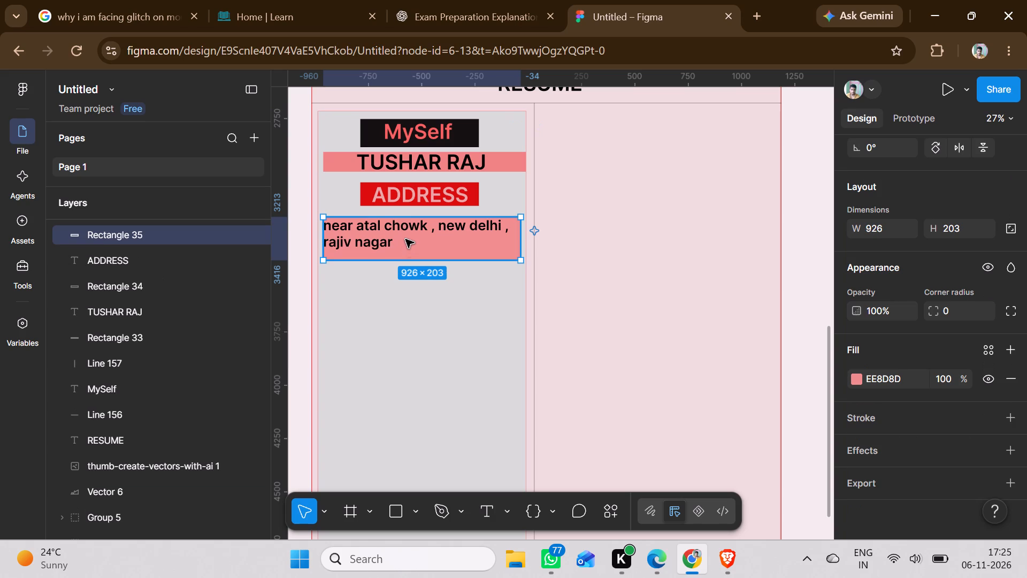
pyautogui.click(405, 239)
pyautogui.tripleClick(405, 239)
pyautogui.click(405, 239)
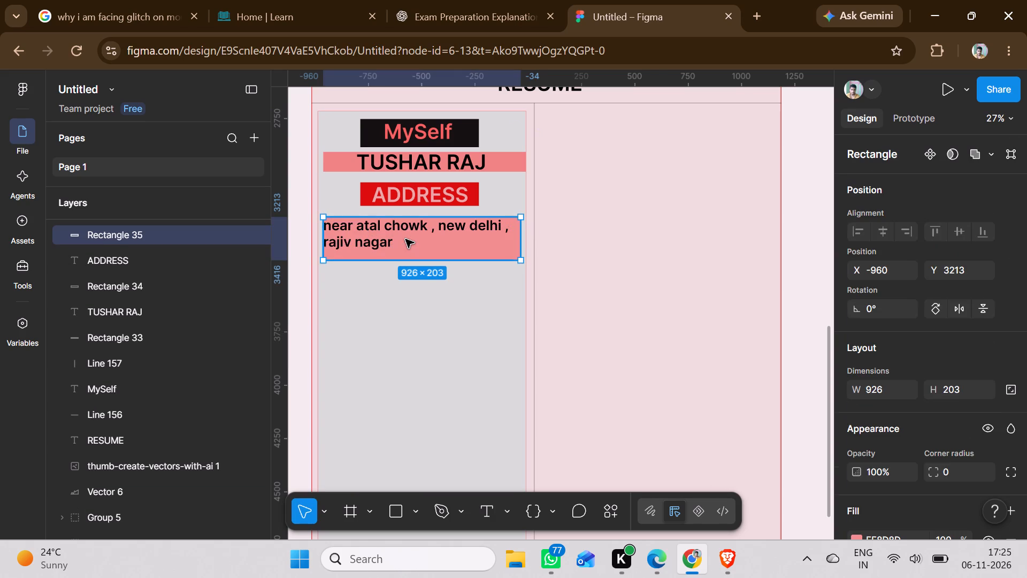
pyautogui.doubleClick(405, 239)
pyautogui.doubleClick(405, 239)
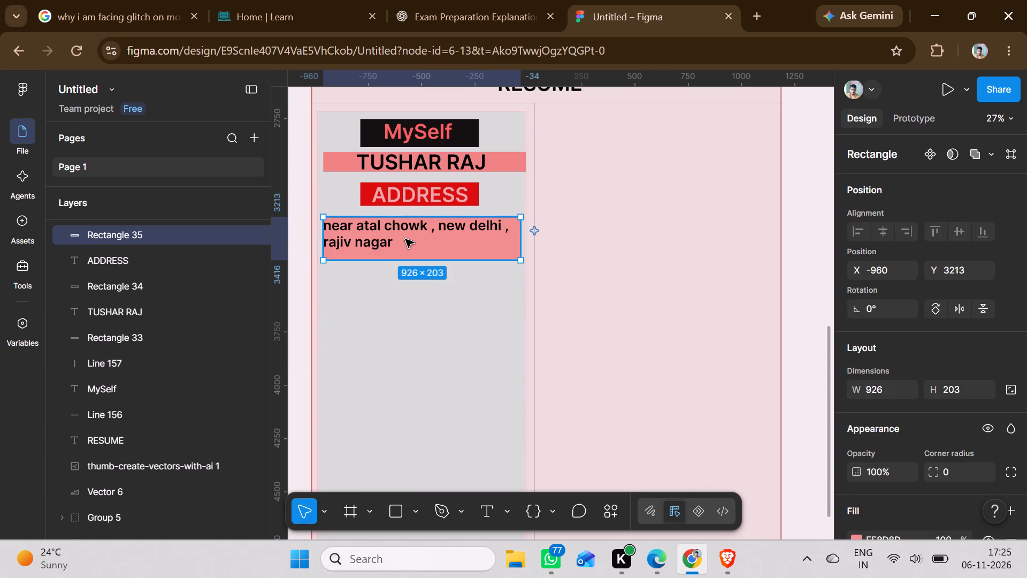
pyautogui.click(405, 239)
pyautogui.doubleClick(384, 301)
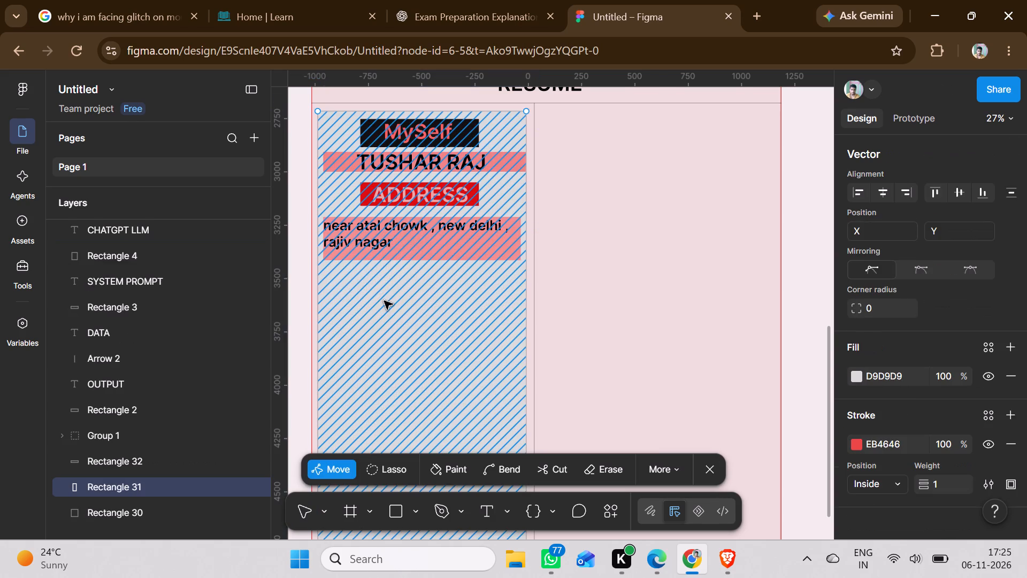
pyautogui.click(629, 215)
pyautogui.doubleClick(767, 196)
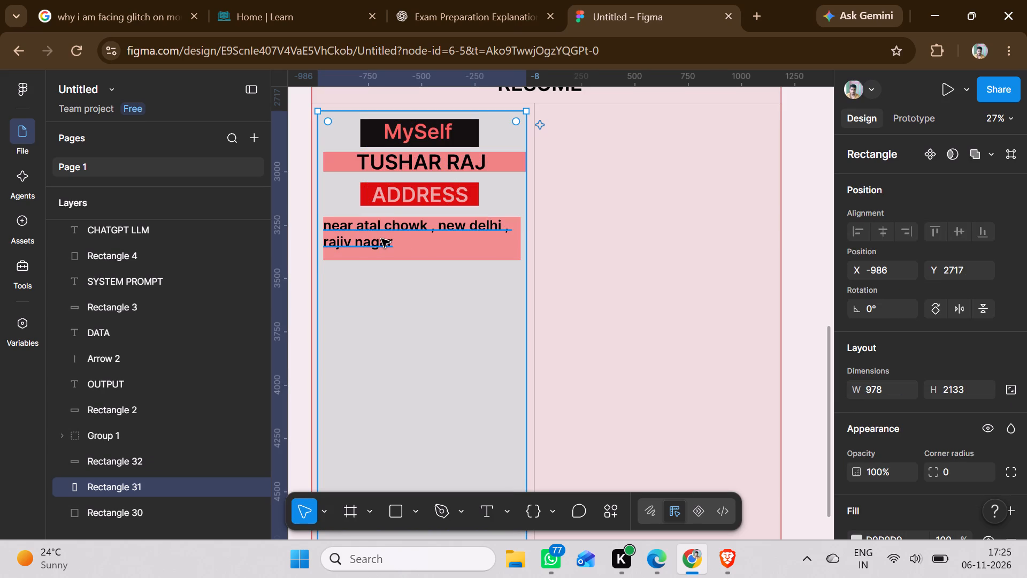
# Append a comma, the label "State -" and a state name to the end of the address text.
pyautogui.click(381, 239)
pyautogui.click(396, 241)
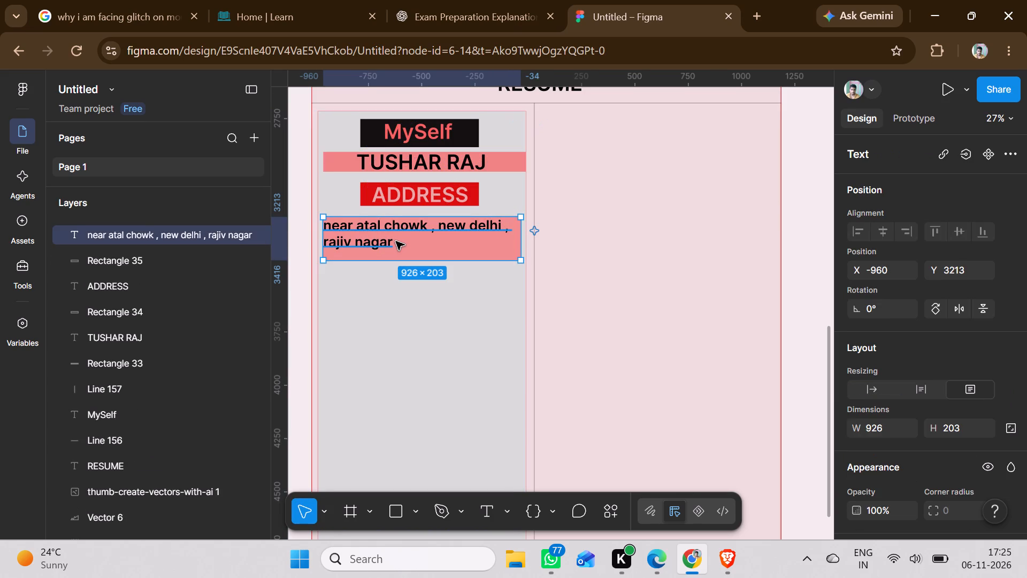
pyautogui.click(382, 245)
pyautogui.doubleClick(382, 245)
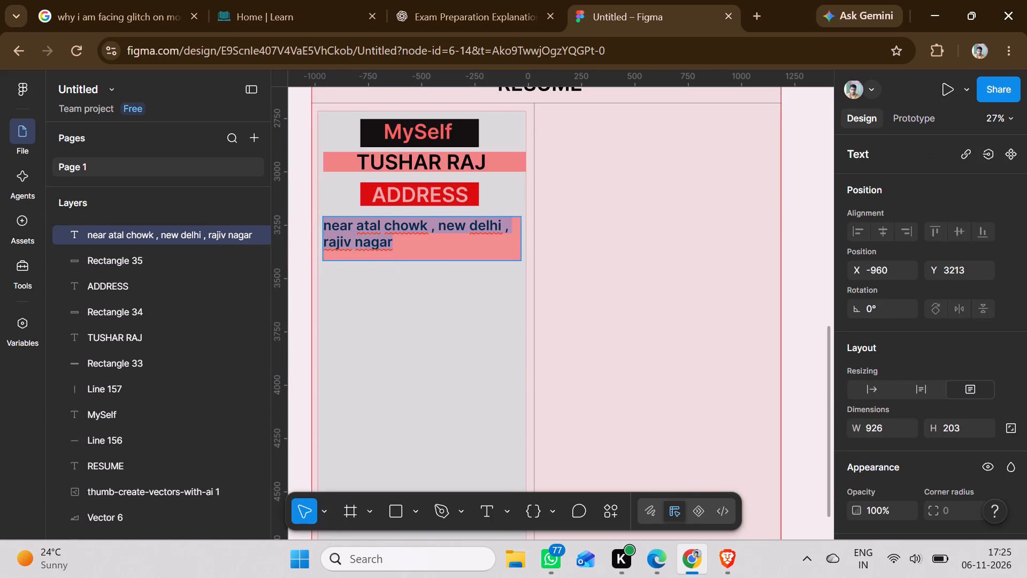
pyautogui.click(406, 241)
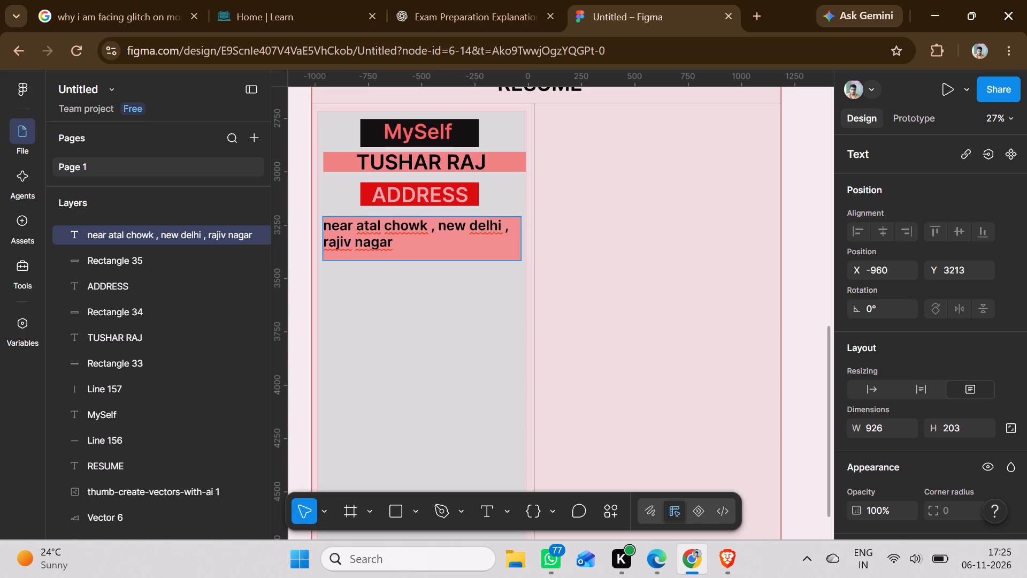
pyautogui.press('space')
pyautogui.press('BackSpace')
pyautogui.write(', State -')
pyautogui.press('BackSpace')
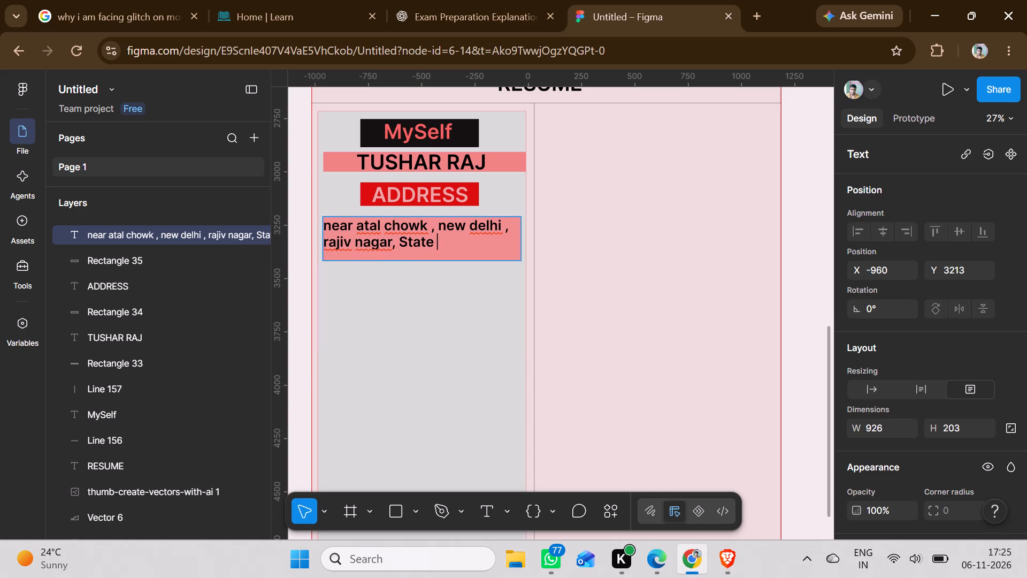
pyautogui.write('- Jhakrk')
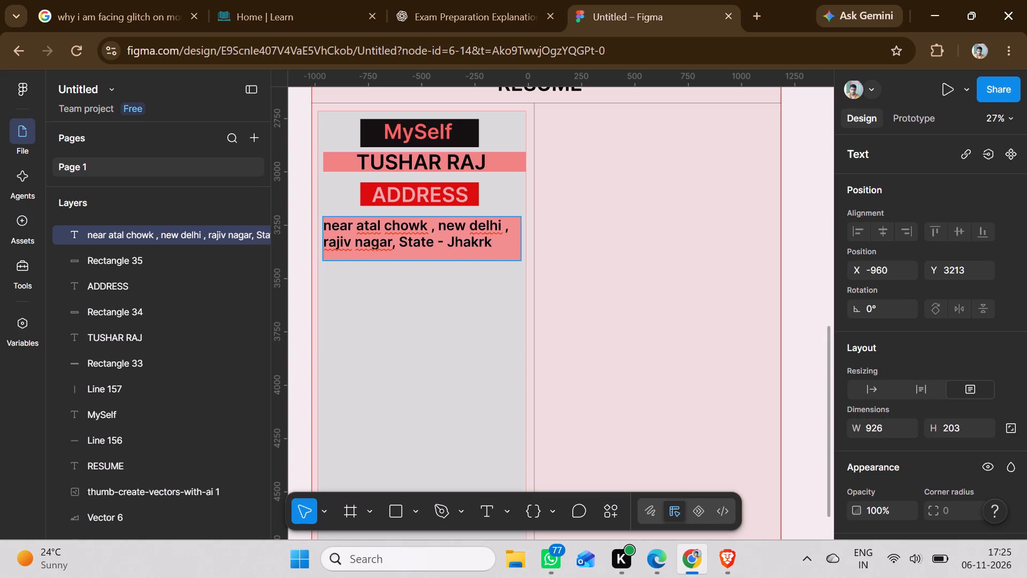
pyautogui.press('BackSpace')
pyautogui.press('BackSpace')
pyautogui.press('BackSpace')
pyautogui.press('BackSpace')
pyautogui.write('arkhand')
# Replace the state name at the end of the address text with the one matching the address's city.
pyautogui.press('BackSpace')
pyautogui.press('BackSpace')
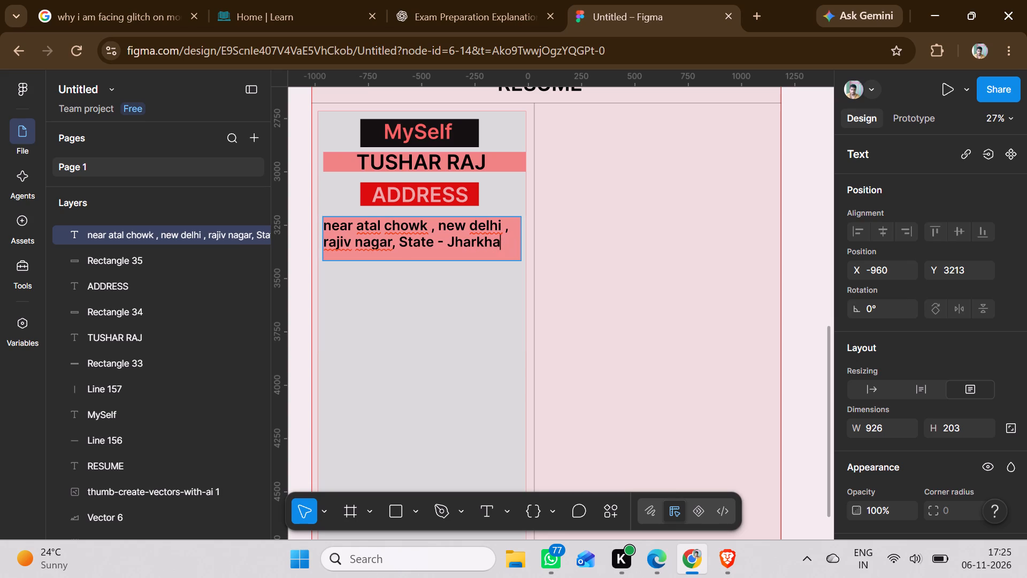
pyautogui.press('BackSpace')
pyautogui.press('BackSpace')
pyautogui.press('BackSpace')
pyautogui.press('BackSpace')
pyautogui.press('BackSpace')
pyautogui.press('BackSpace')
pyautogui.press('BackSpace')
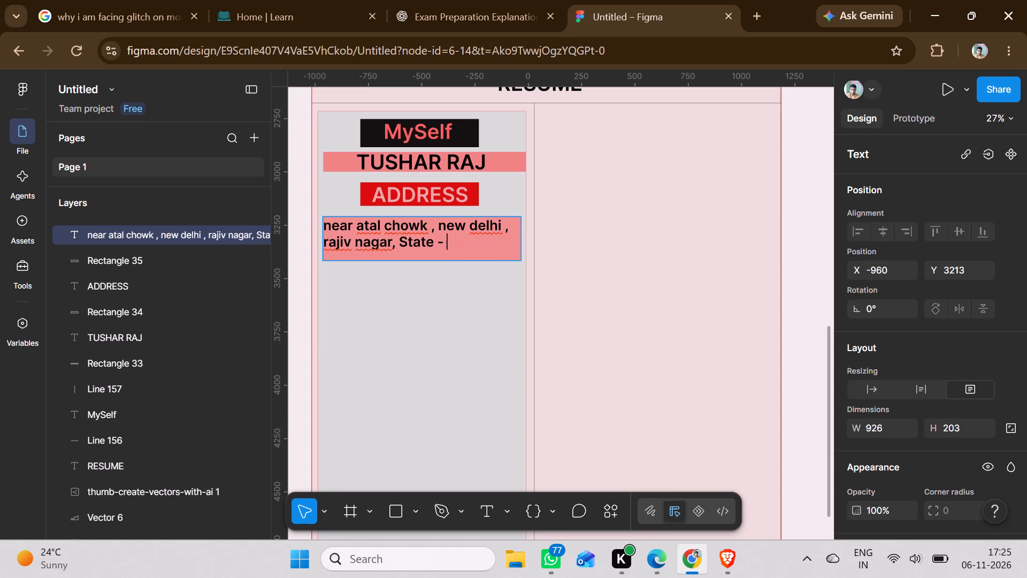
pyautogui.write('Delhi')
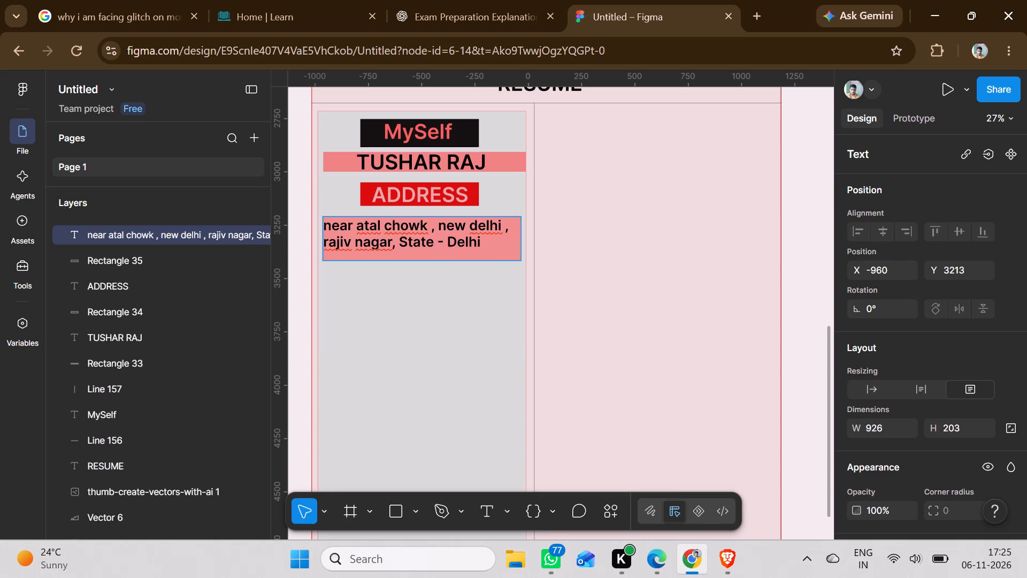
pyautogui.click(389, 302)
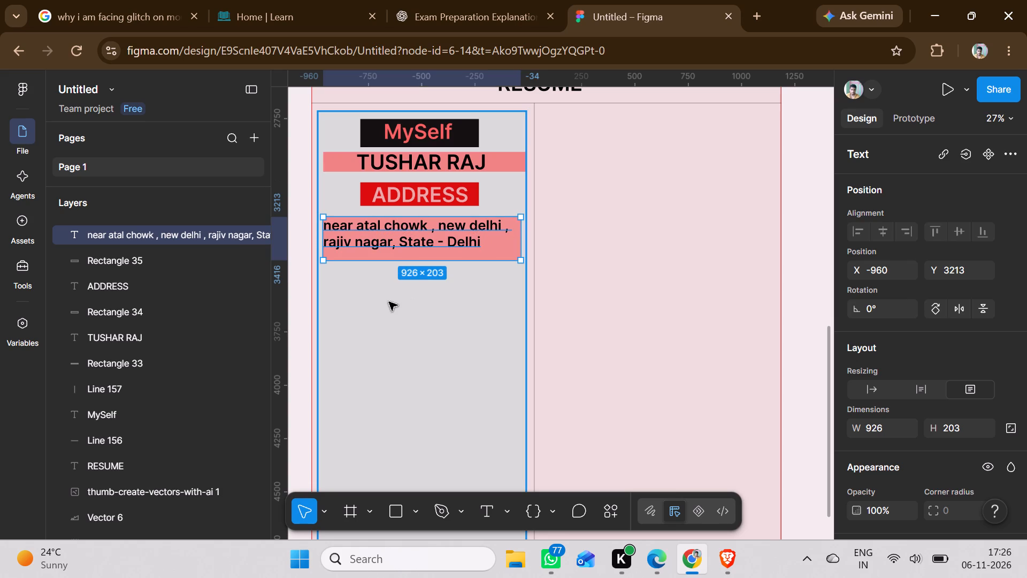
pyautogui.click(441, 307)
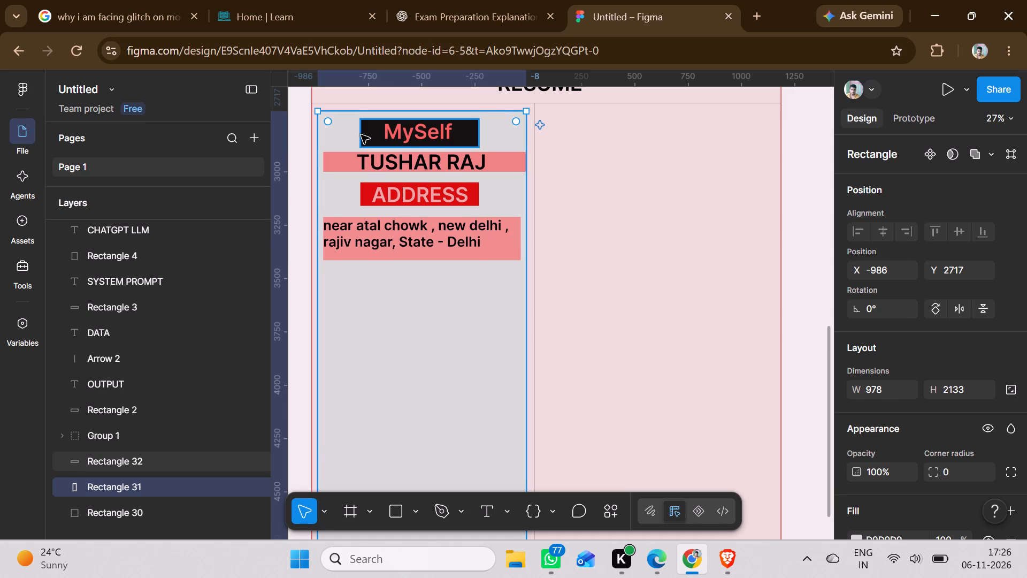
# Draw a rectangle about 813 × 128 in the grey column just below the salmon address box.
pyautogui.scroll(-1, 361, 135)
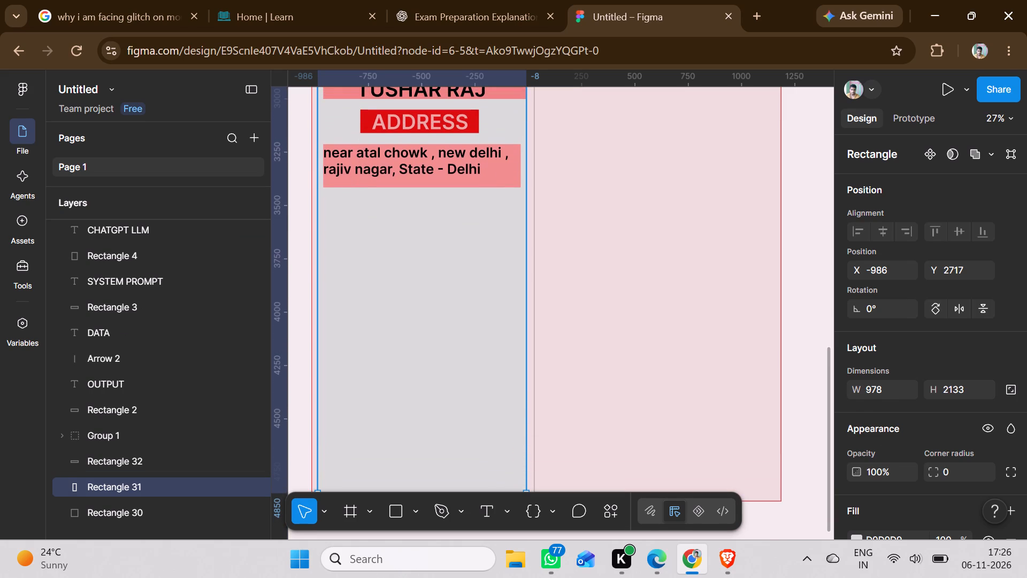
pyautogui.click(396, 510)
pyautogui.moveTo(337, 206); pyautogui.dragTo(510, 234)
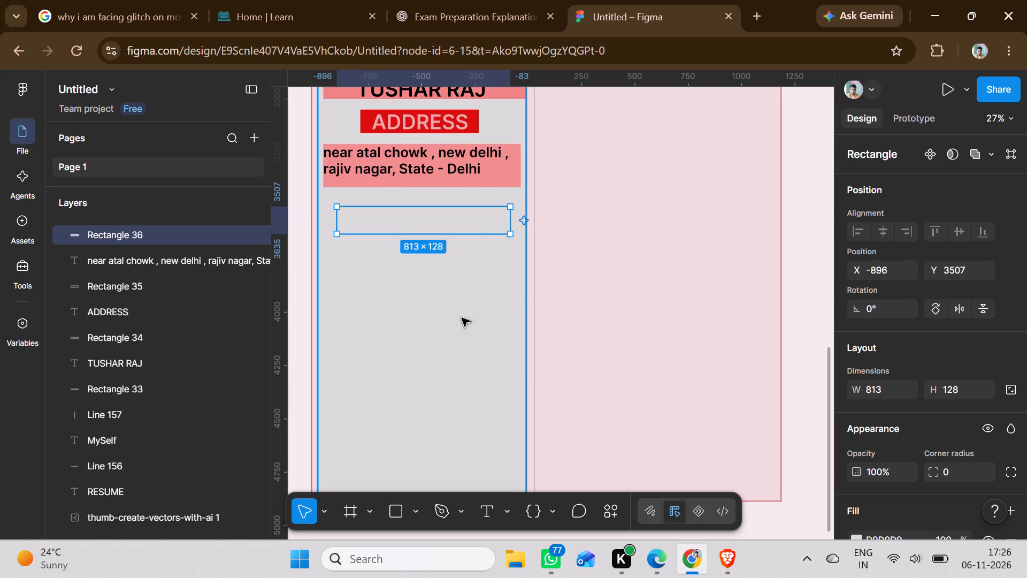
# Fill the new rectangle below the salmon address box with red E51919.
pyautogui.scroll(-2, 887, 335)
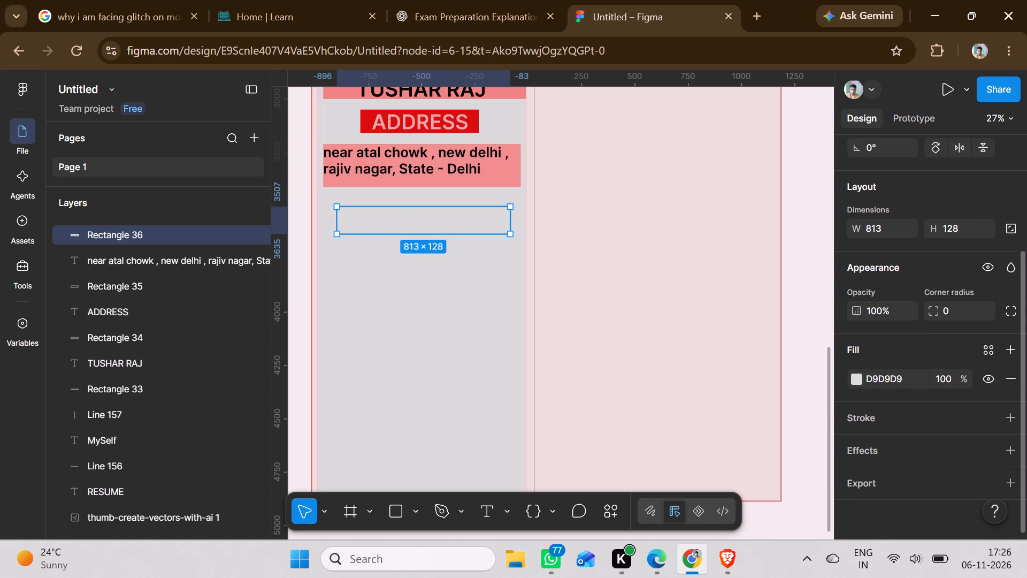
pyautogui.click(859, 379)
pyautogui.click(802, 246)
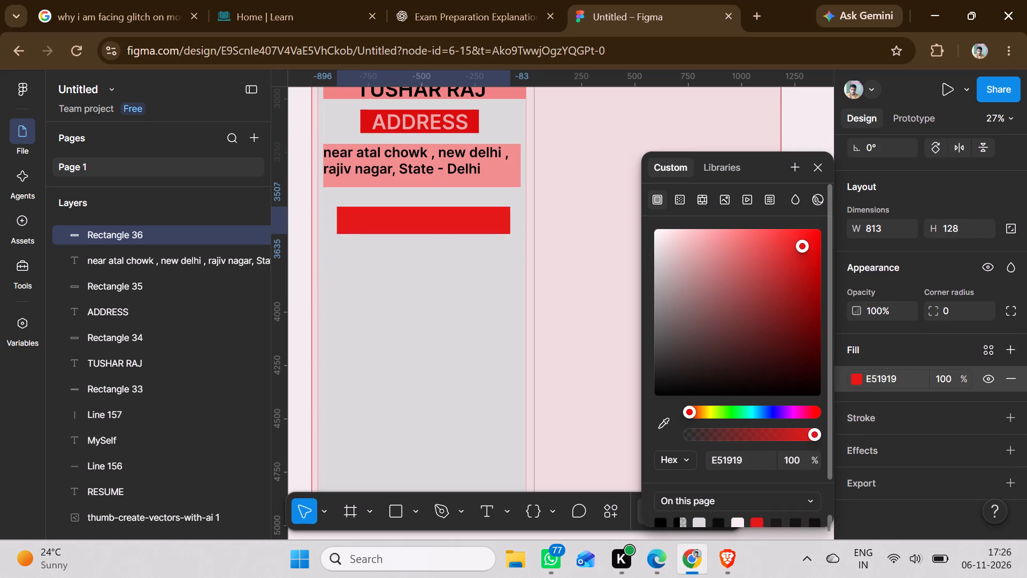
pyautogui.click(410, 211)
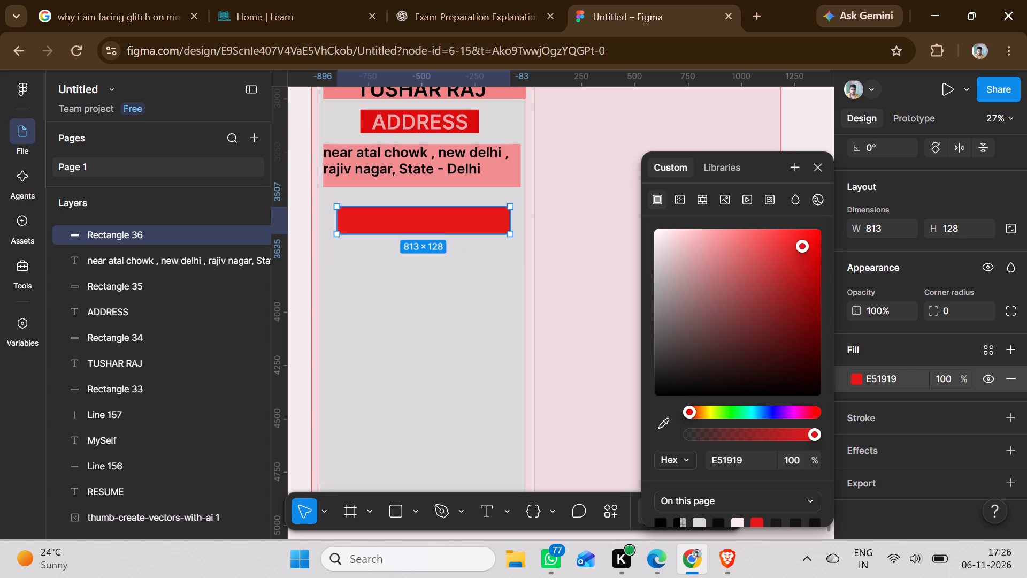
# Add a text box about 813 × 113 over the red band, reading "Qualification".
pyautogui.click(482, 509)
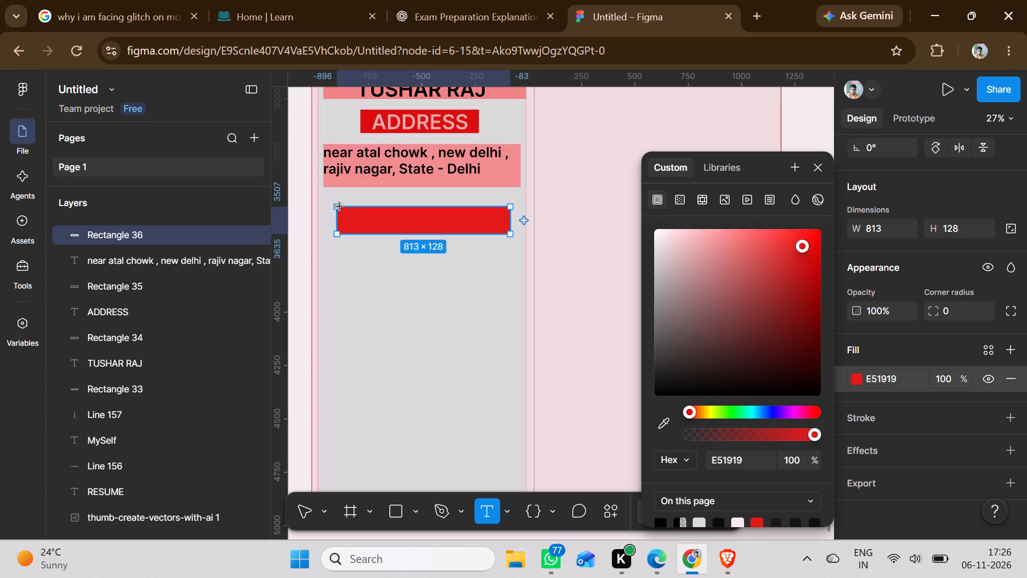
pyautogui.moveTo(338, 207); pyautogui.dragTo(405, 233)
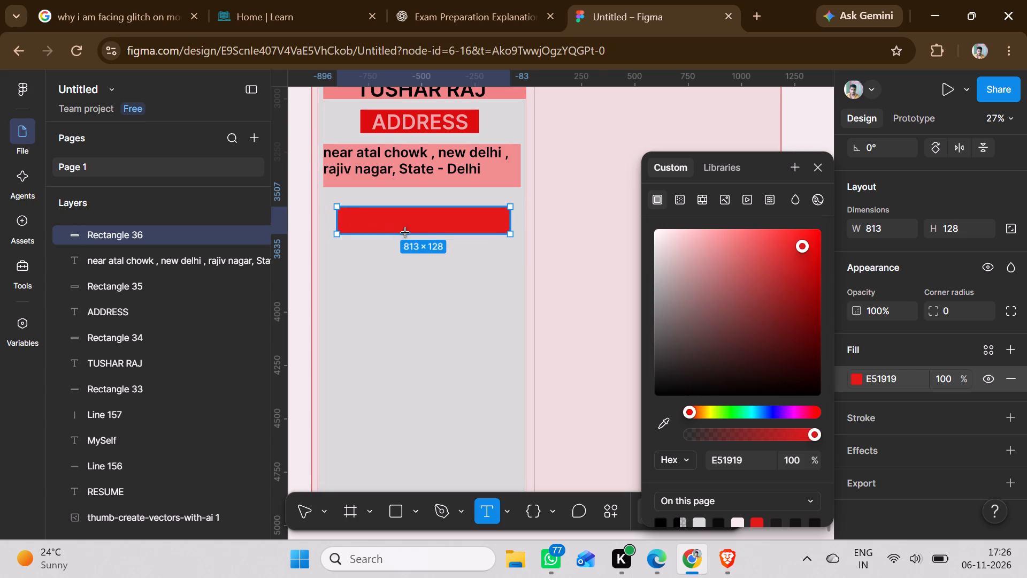
pyautogui.moveTo(405, 233); pyautogui.dragTo(512, 230)
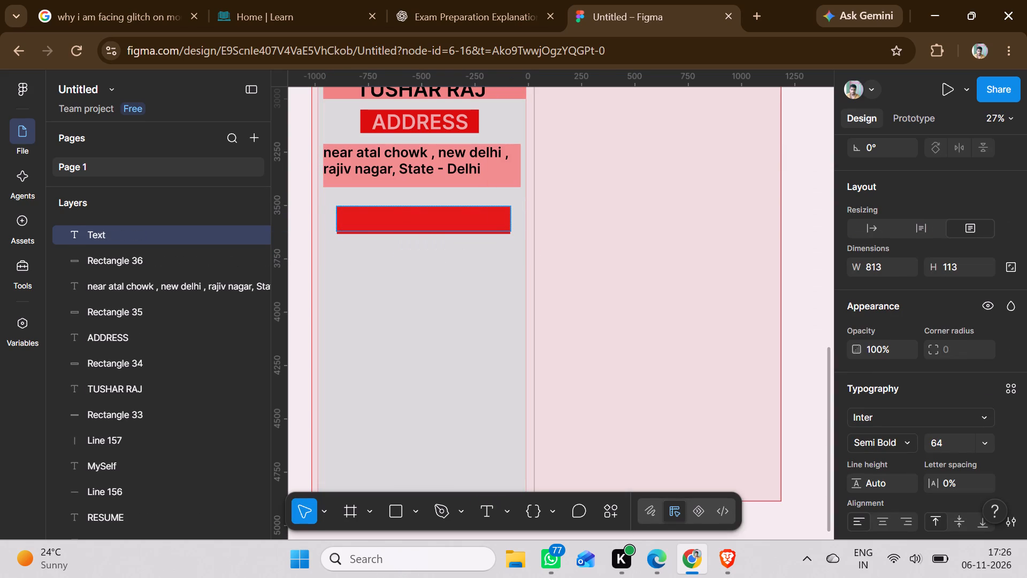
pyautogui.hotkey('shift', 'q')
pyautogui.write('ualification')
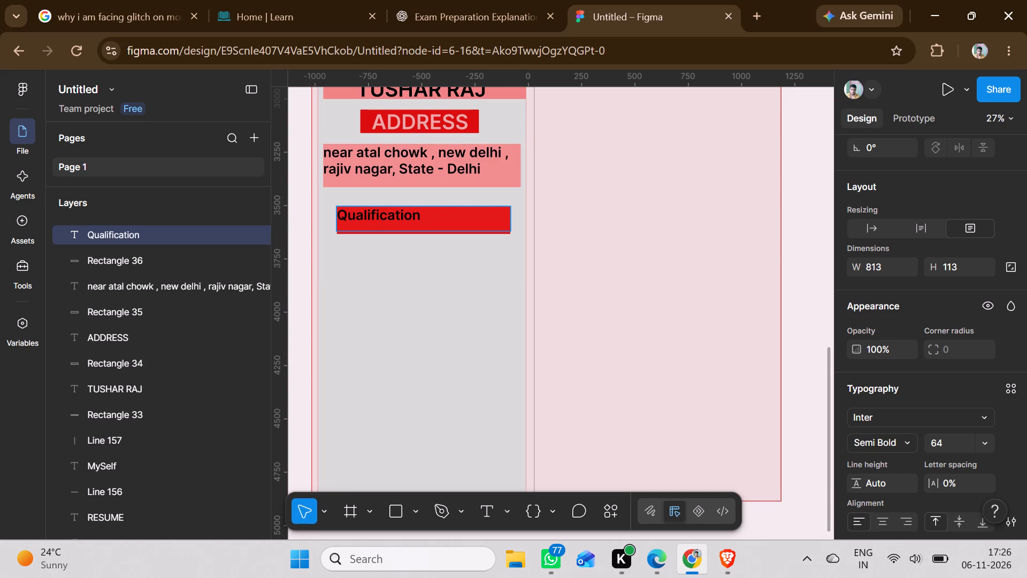
pyautogui.moveTo(425, 219); pyautogui.dragTo(343, 217)
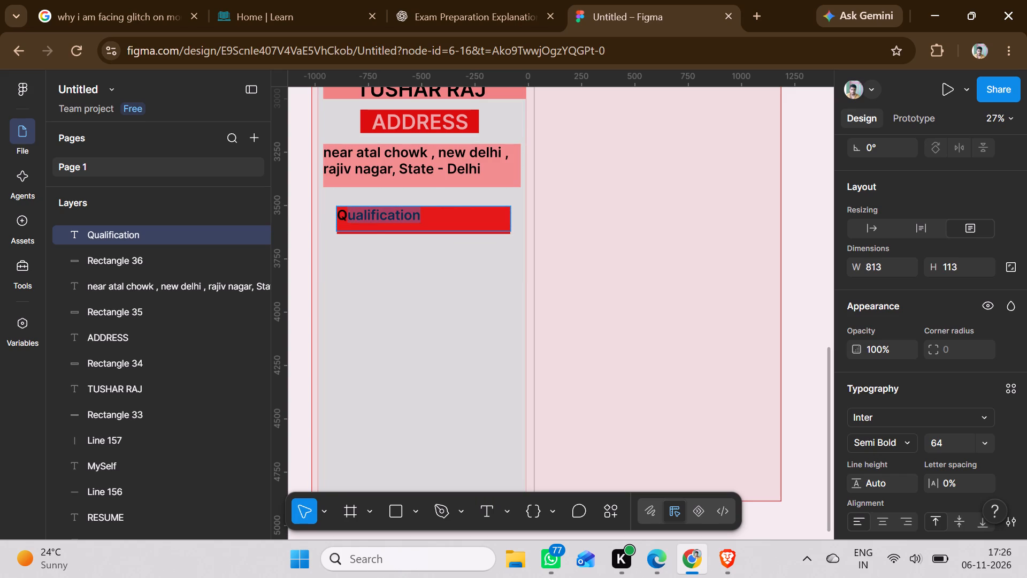
pyautogui.moveTo(343, 217); pyautogui.dragTo(339, 217)
pyautogui.click(434, 216)
# Draw an ellipse about 350 × 493 on the empty canvas below the resume panel.
pyautogui.scroll(-3, 434, 216)
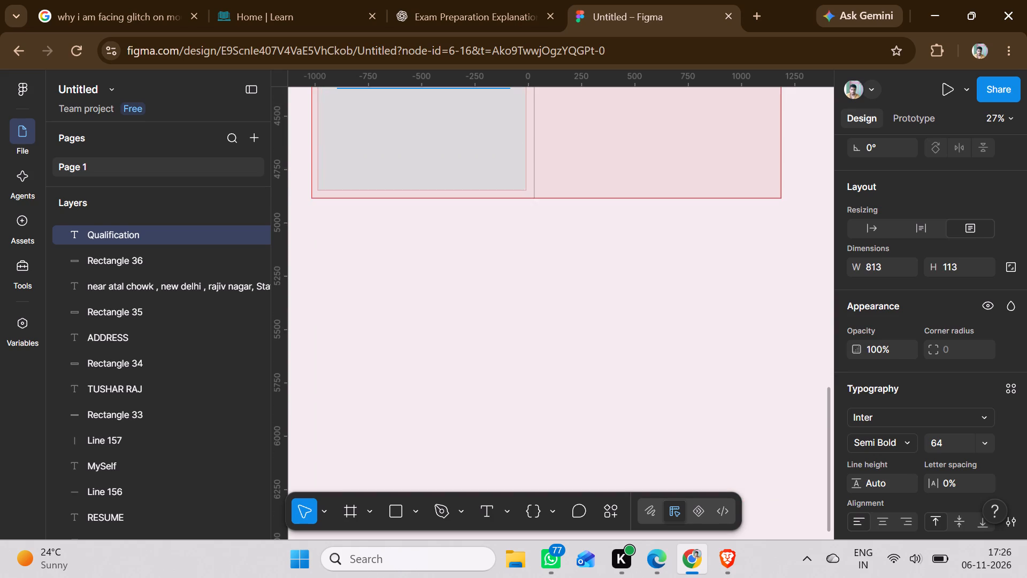
pyautogui.scroll(-2, 434, 216)
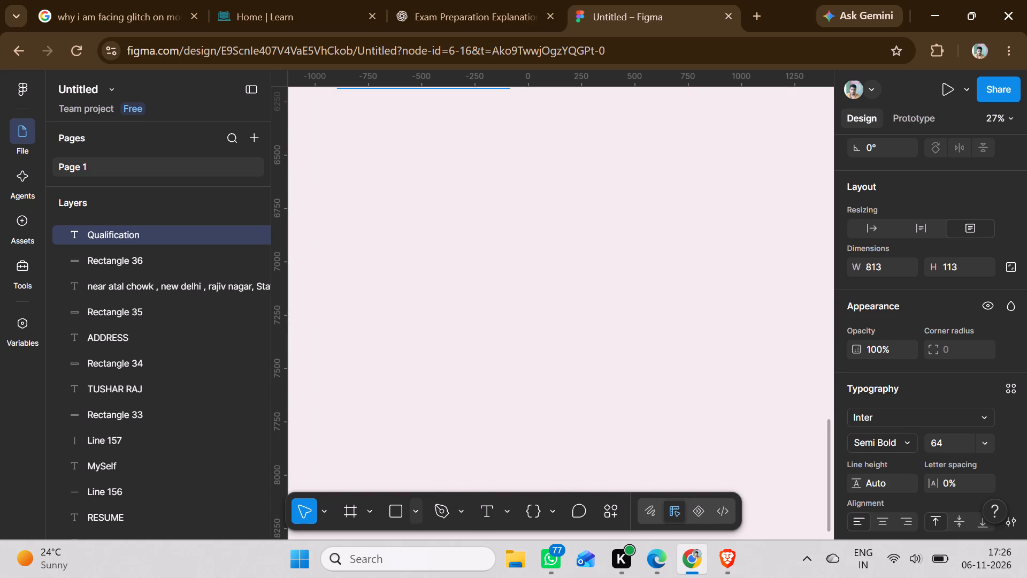
pyautogui.click(415, 506)
pyautogui.click(454, 421)
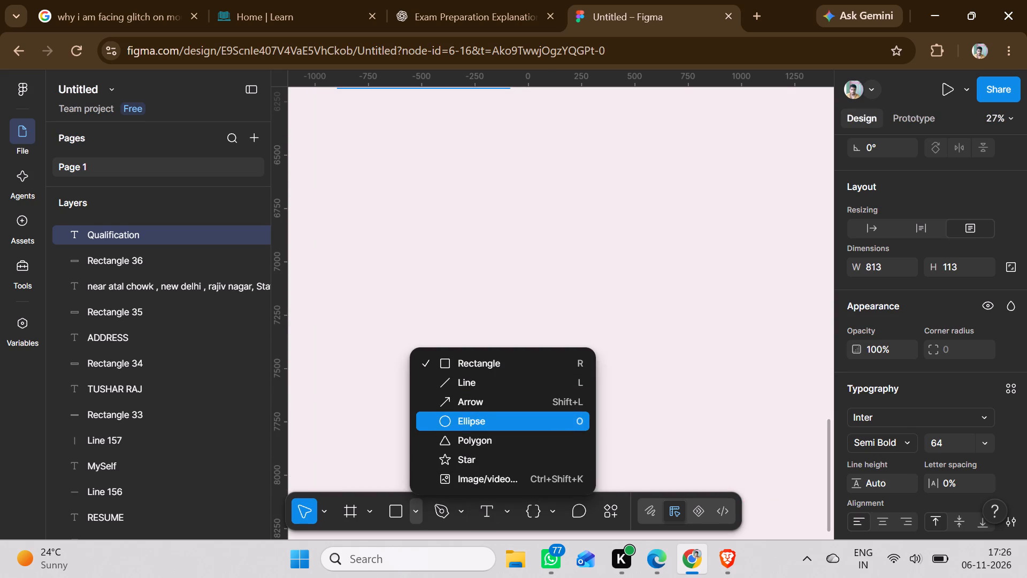
pyautogui.moveTo(412, 248); pyautogui.dragTo(462, 339)
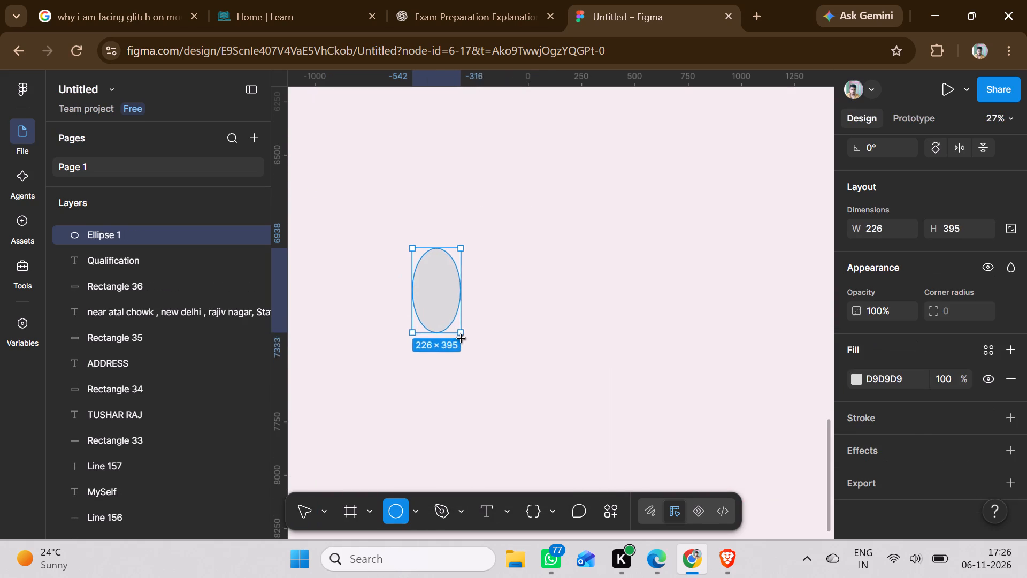
pyautogui.moveTo(462, 339); pyautogui.dragTo(487, 353)
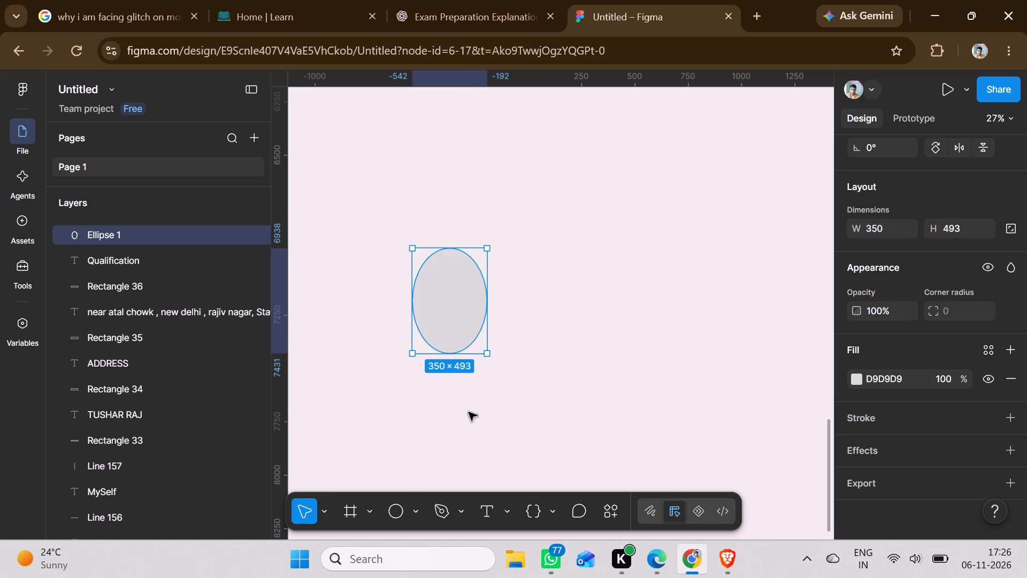
pyautogui.click(469, 412)
# Draw a second, narrower ellipse about 275 × 493 beside the first one, level with its top and bottom.
pyautogui.click(395, 506)
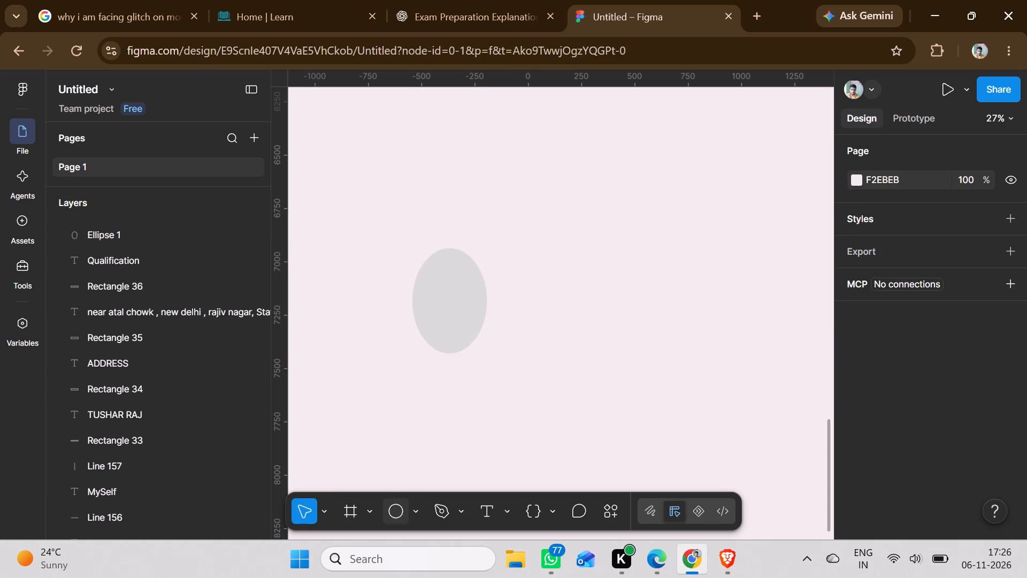
pyautogui.moveTo(525, 249); pyautogui.dragTo(570, 351)
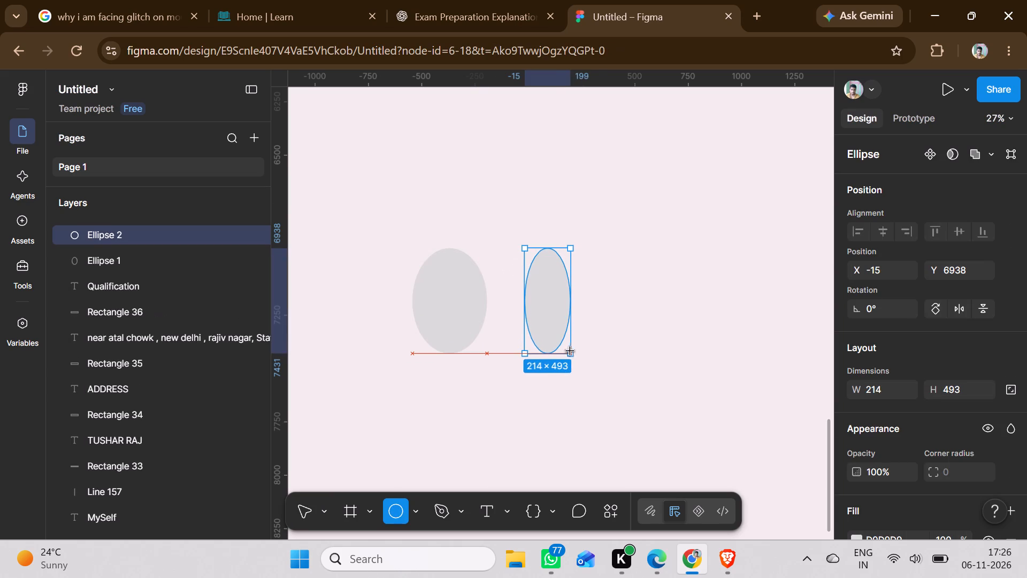
pyautogui.moveTo(570, 351); pyautogui.dragTo(583, 350)
pyautogui.click(553, 250)
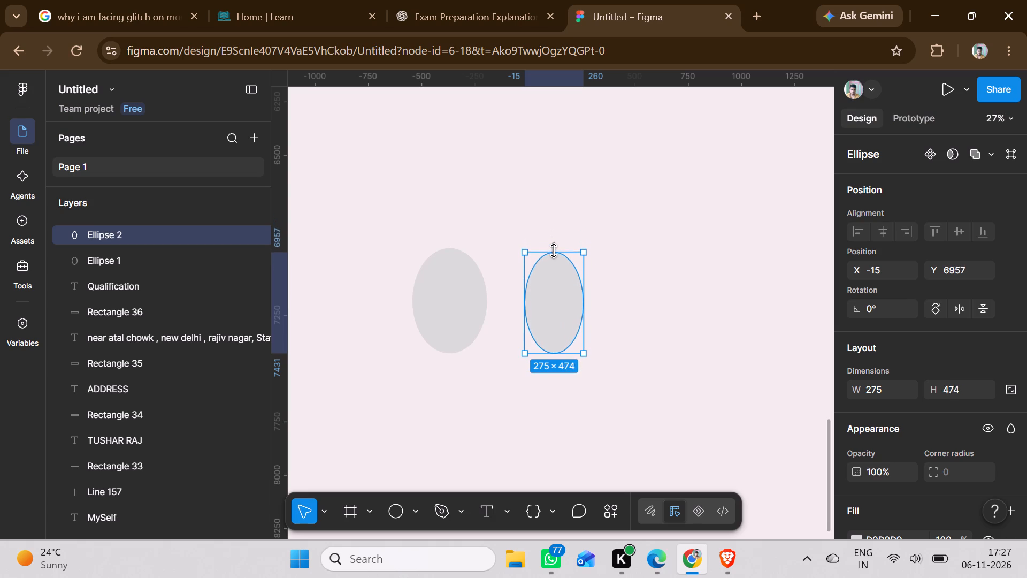
pyautogui.click(630, 279)
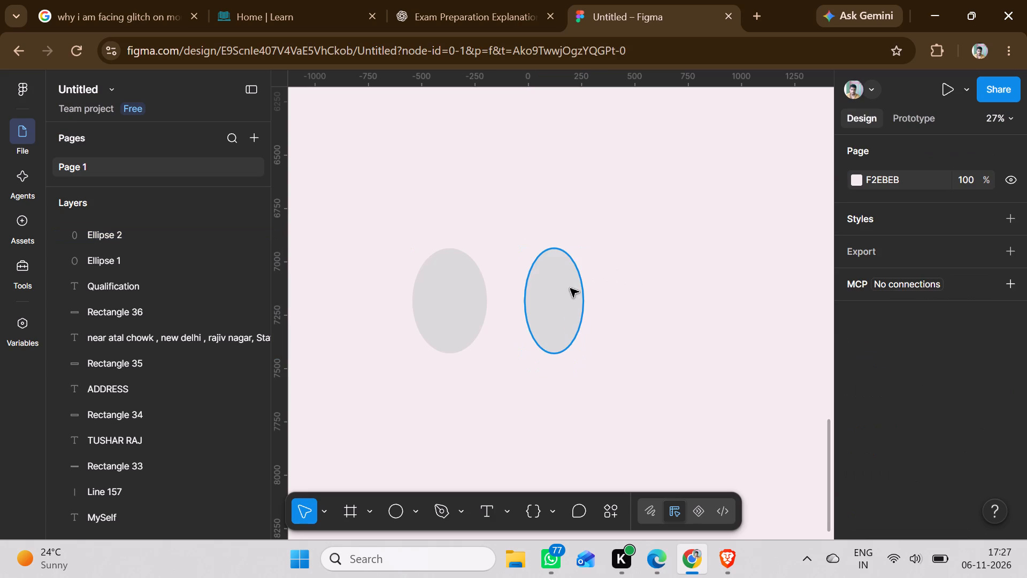
# Move the narrower ellipse to about X -367, Y 6938 so it overlaps the right half of the wider ellipse.
pyautogui.moveTo(564, 291); pyautogui.dragTo(490, 296)
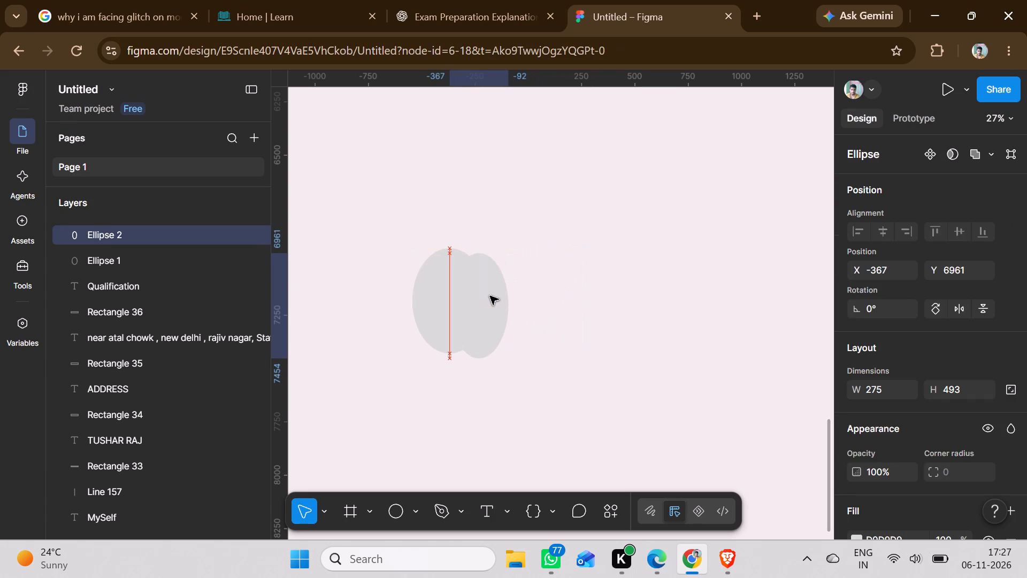
pyautogui.moveTo(490, 296); pyautogui.dragTo(487, 295)
pyautogui.moveTo(487, 295); pyautogui.dragTo(487, 293)
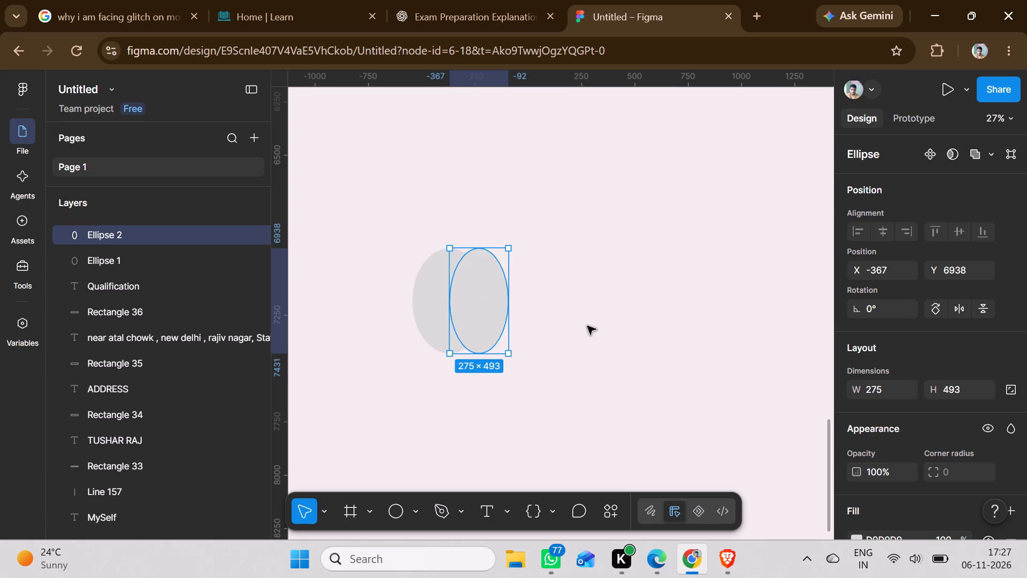
# Subtract the narrower ellipse from the wider one to form a crescent.
pyautogui.click(437, 300)
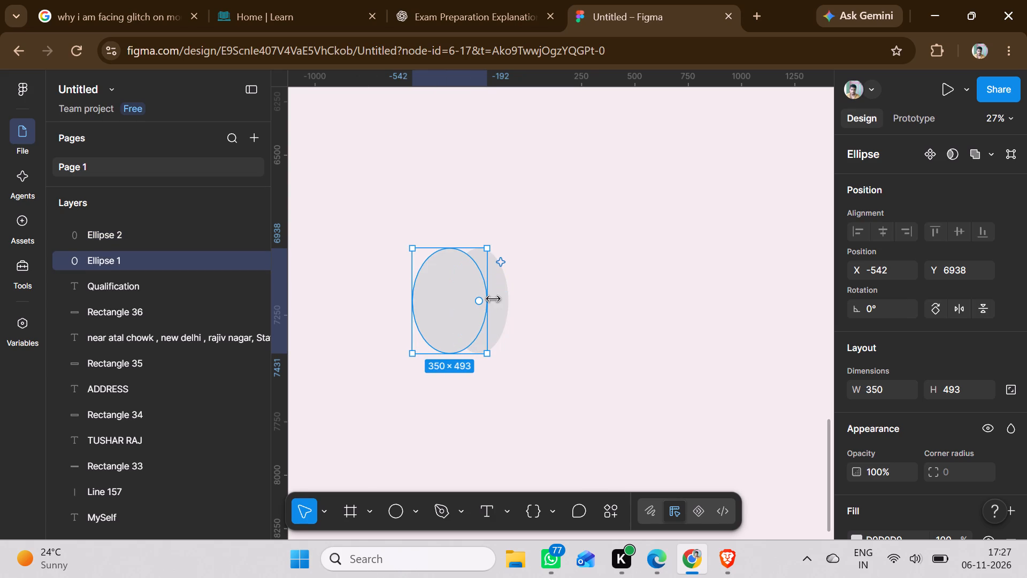
pyautogui.click(676, 268)
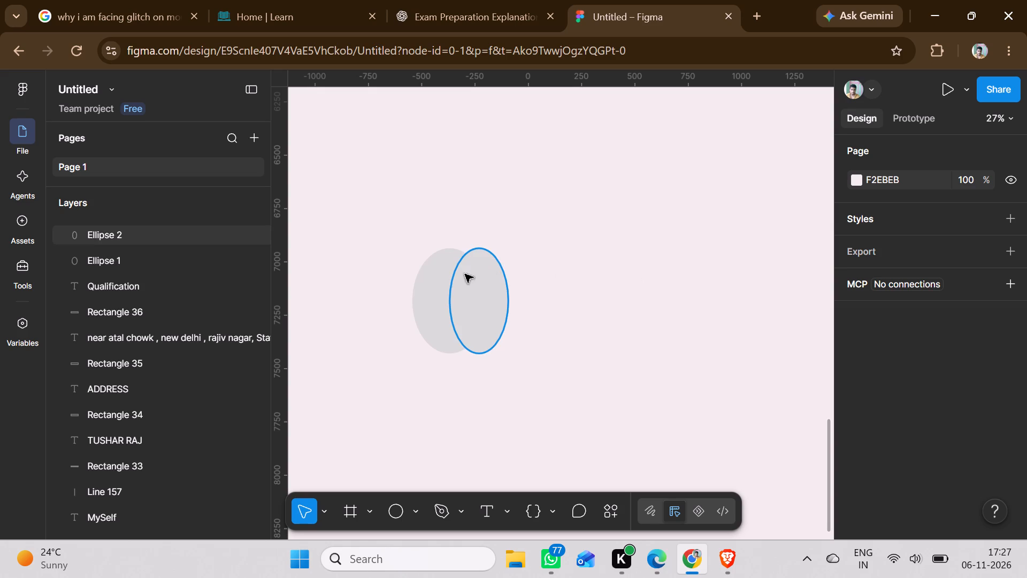
pyautogui.click(488, 276)
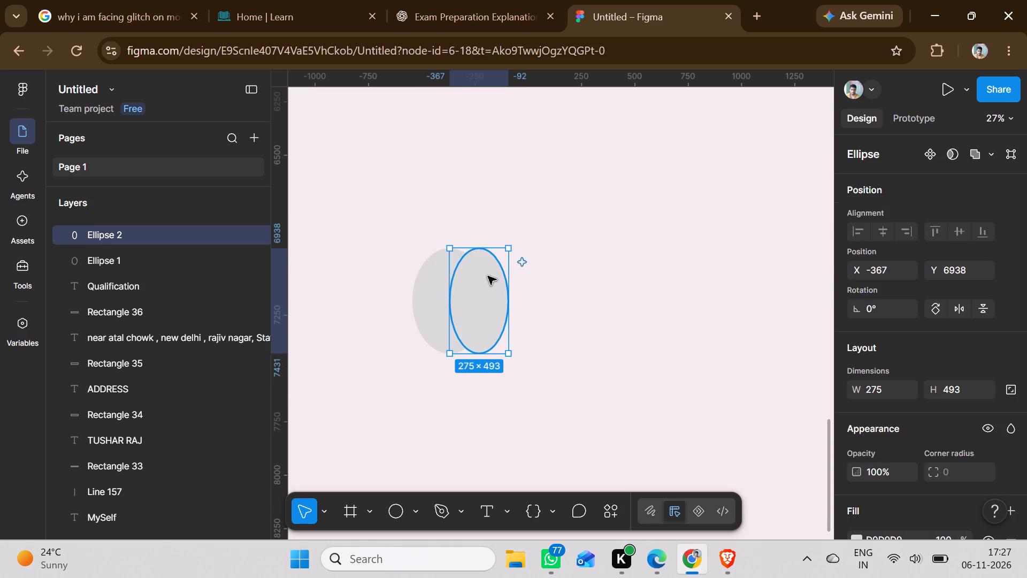
pyautogui.click(658, 336)
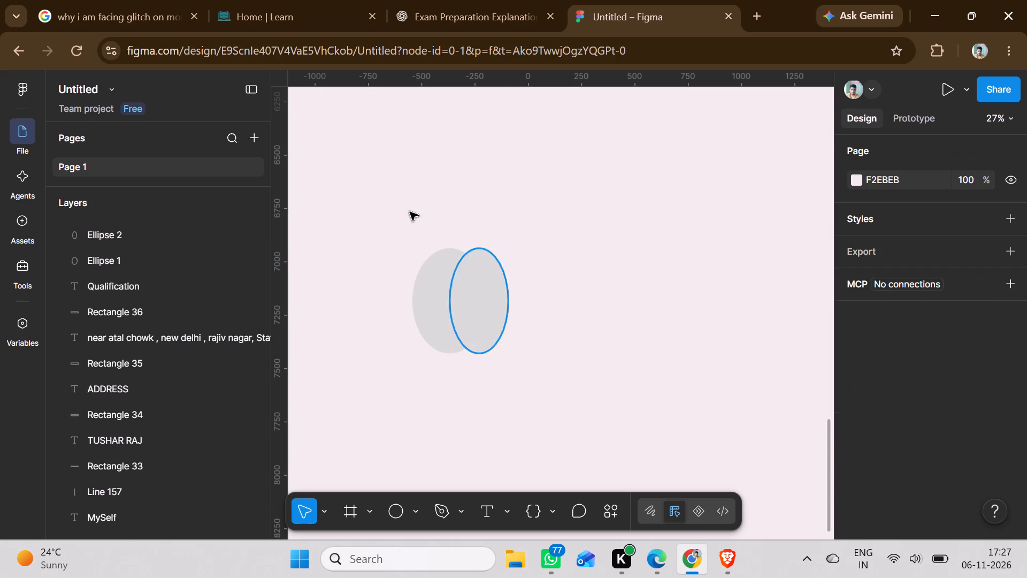
pyautogui.moveTo(400, 205); pyautogui.dragTo(561, 394)
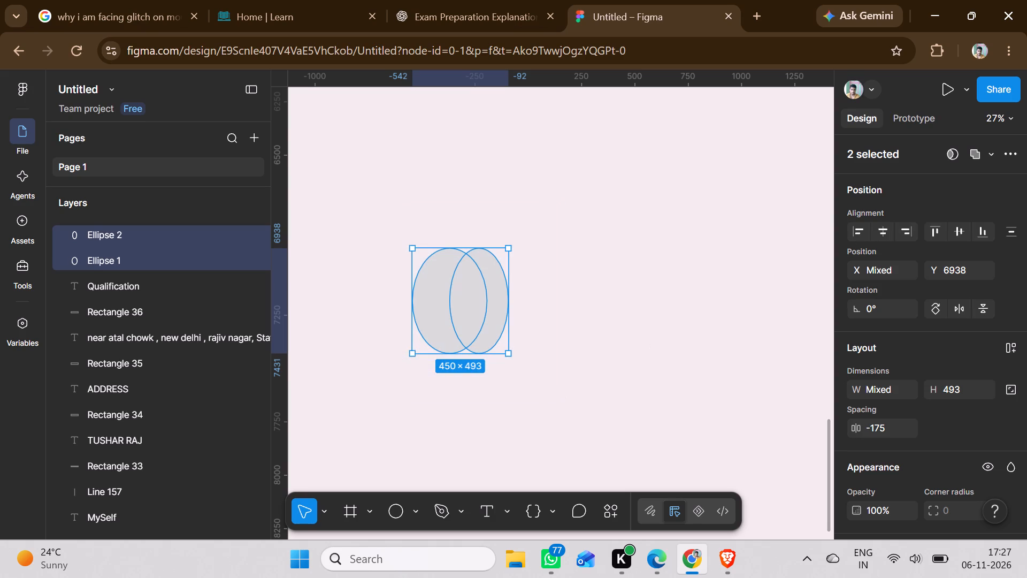
pyautogui.click(993, 157)
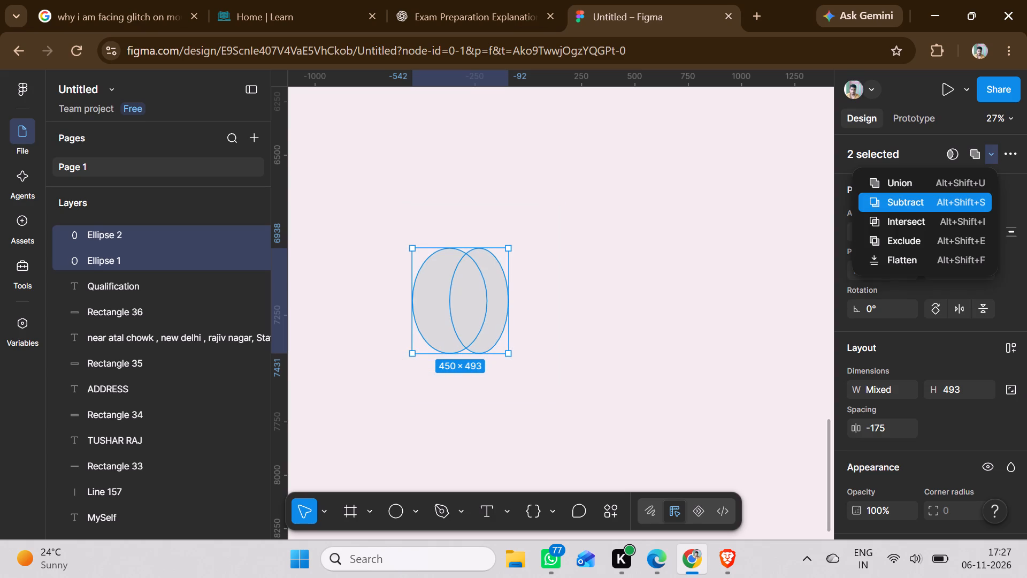
pyautogui.click(898, 206)
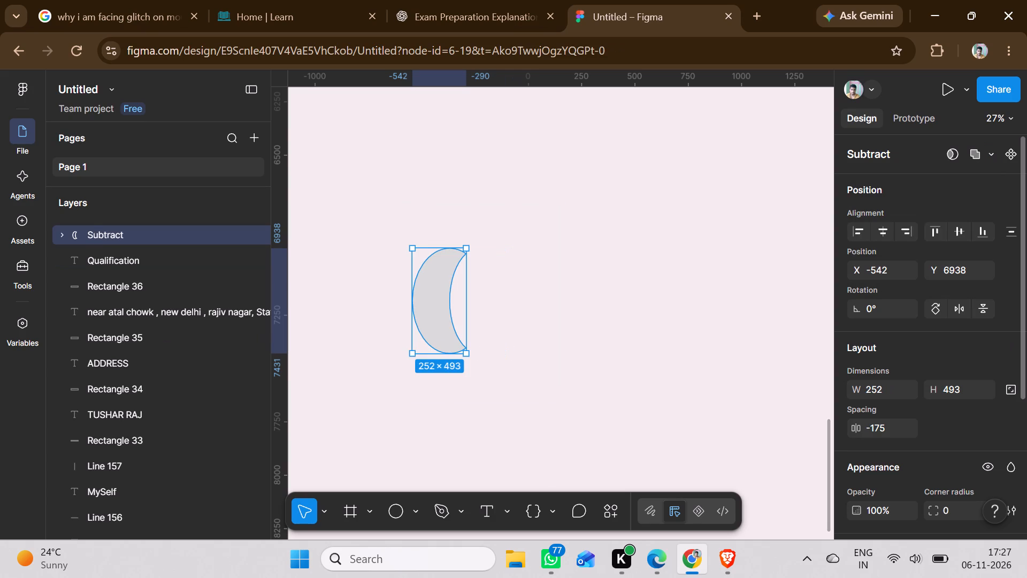
pyautogui.click(638, 285)
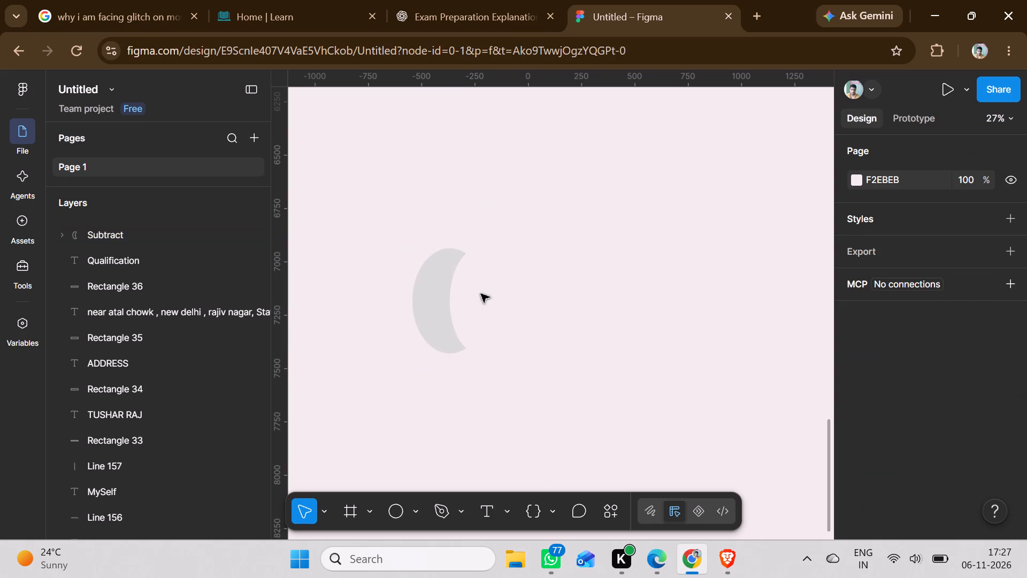
# Draw a closed three-peak mountain outline with the Pen tool below the crescent, its flat base running from about X -1110 to 1358 at Y 8680.
pyautogui.click(450, 303)
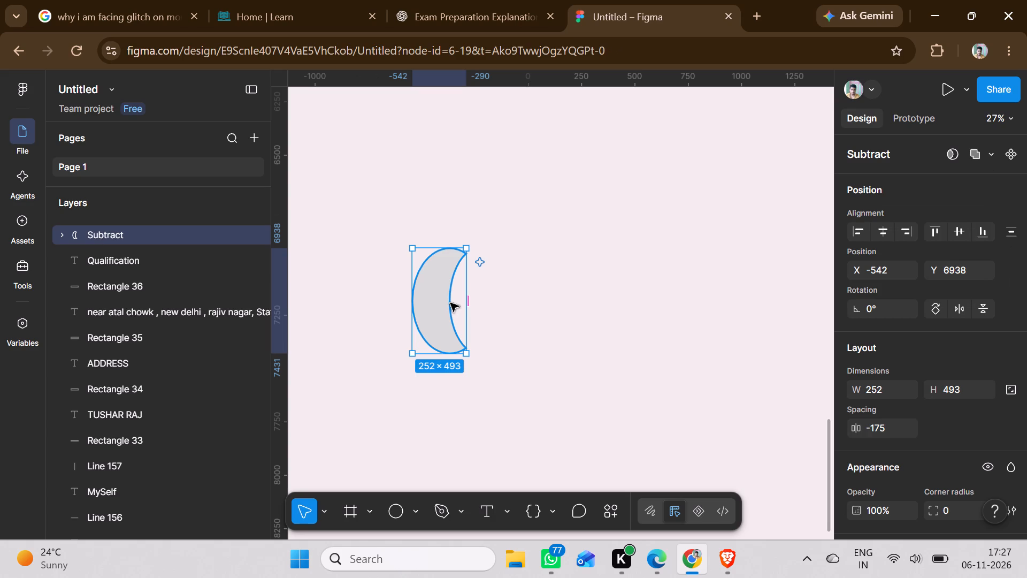
pyautogui.scroll(-1, 450, 303)
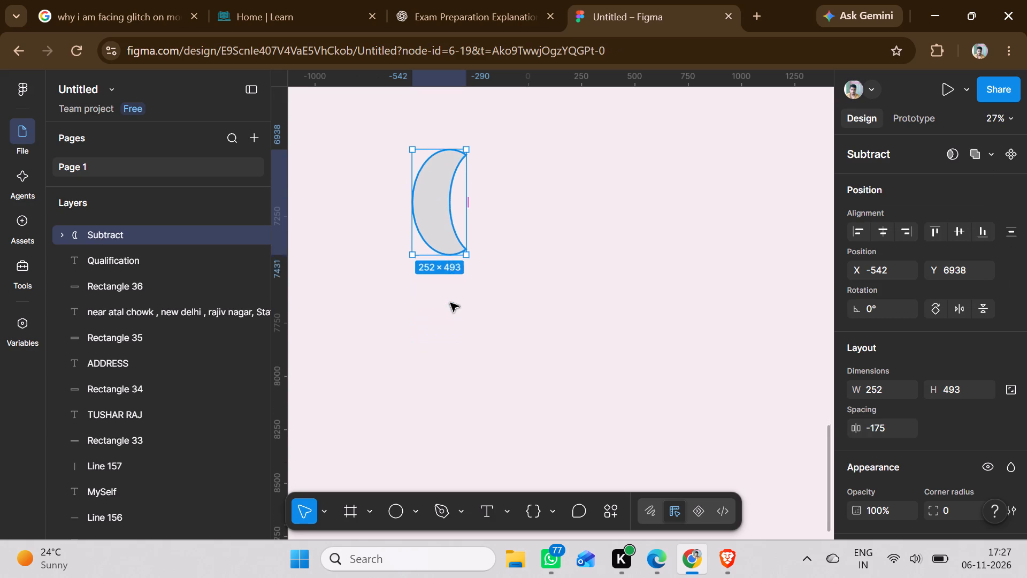
pyautogui.scroll(-2, 450, 303)
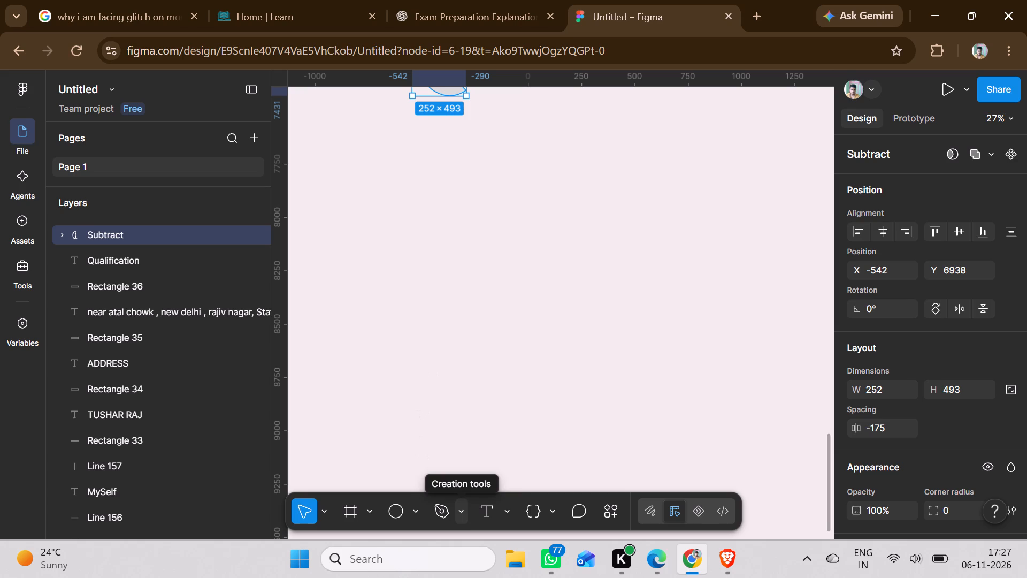
pyautogui.click(445, 512)
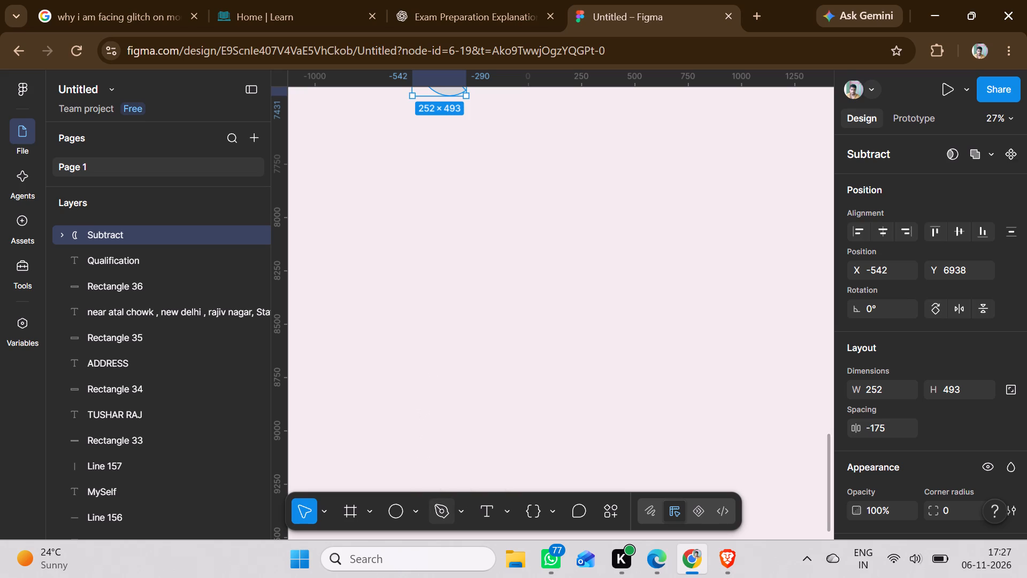
pyautogui.click(291, 362)
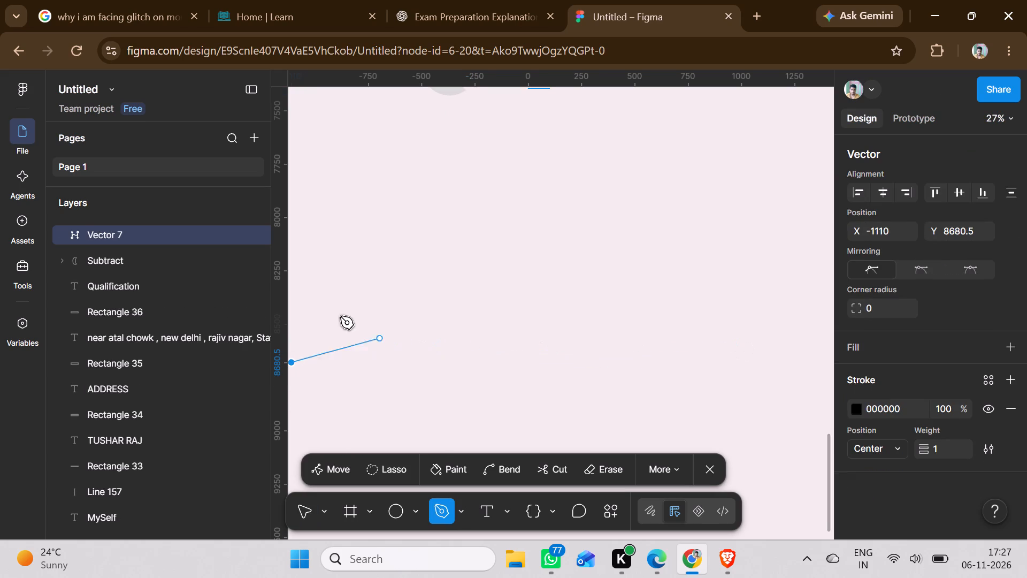
pyautogui.click(368, 226)
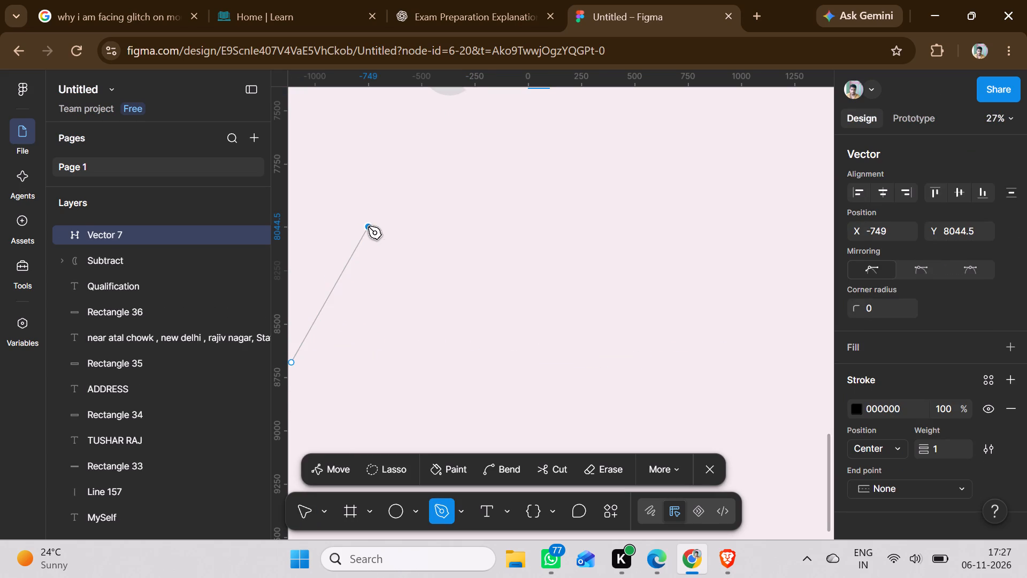
pyautogui.click(471, 307)
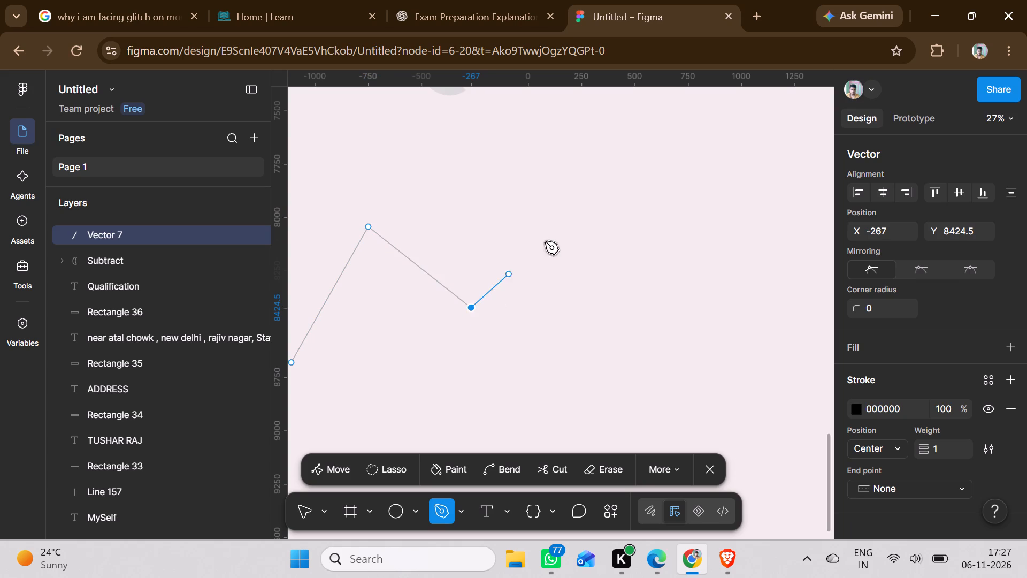
pyautogui.click(607, 187)
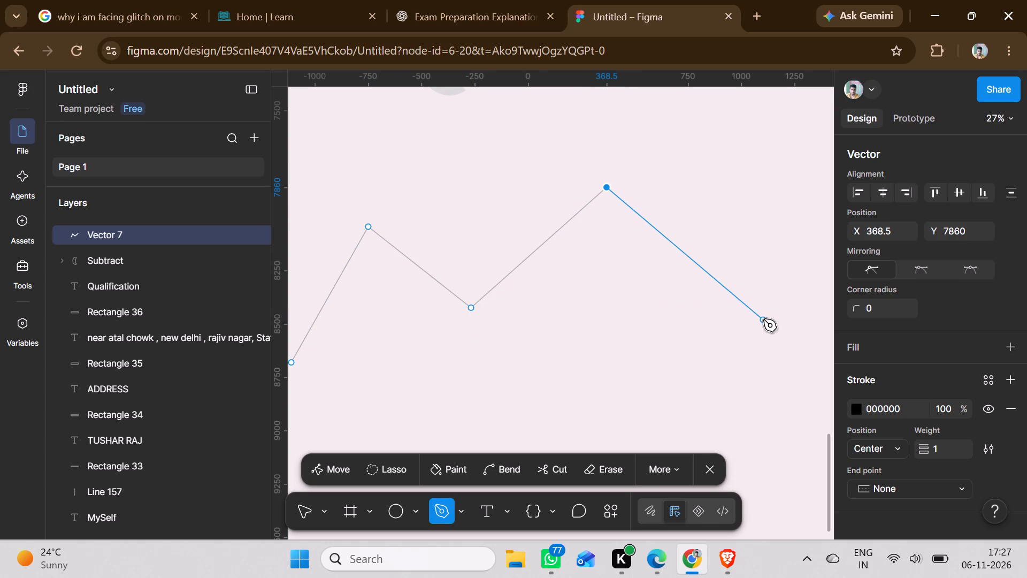
pyautogui.click(749, 308)
pyautogui.click(785, 261)
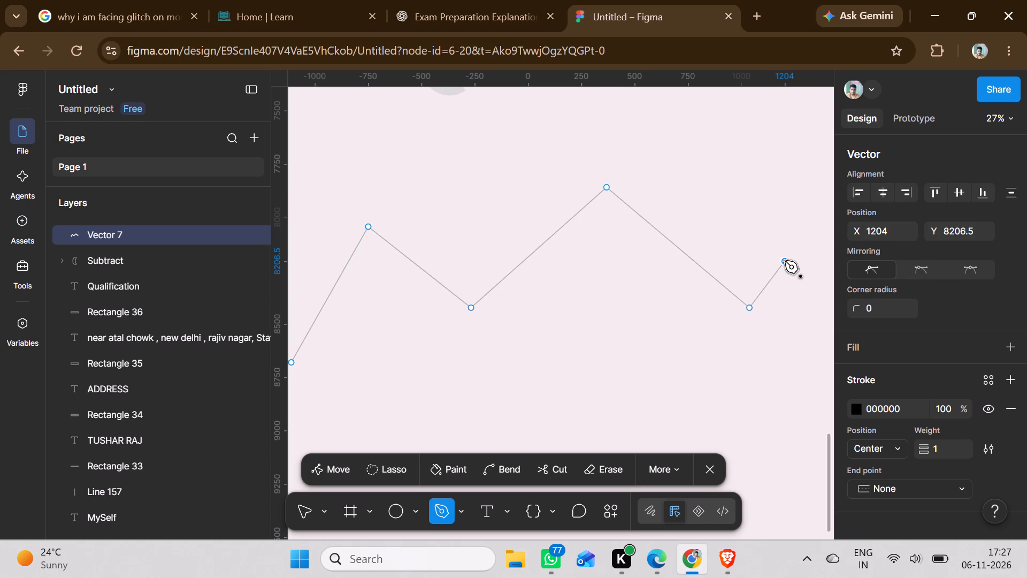
pyautogui.click(785, 261)
pyautogui.hotkey('ctrl', 'z')
pyautogui.click(817, 363)
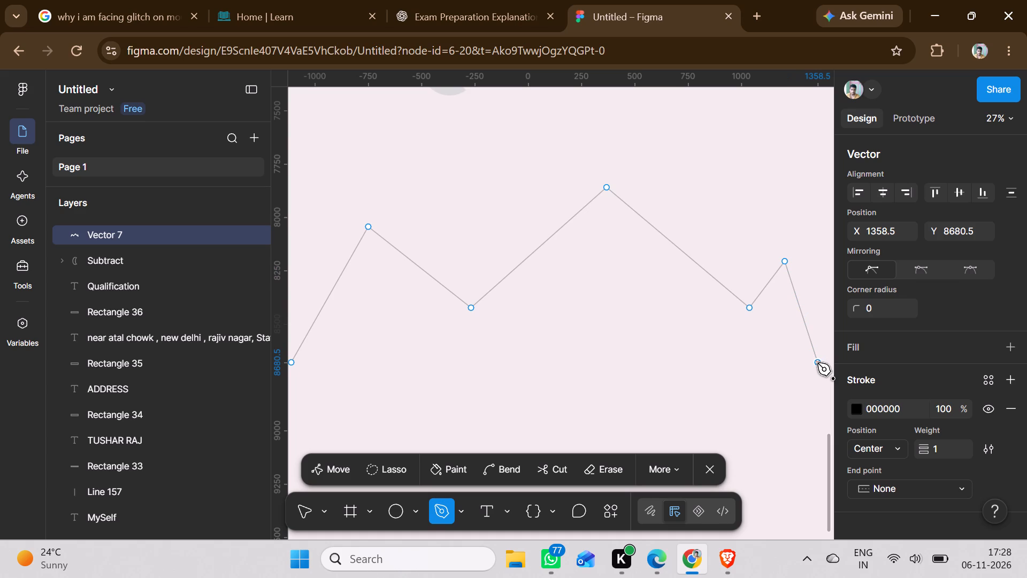
pyautogui.click(290, 364)
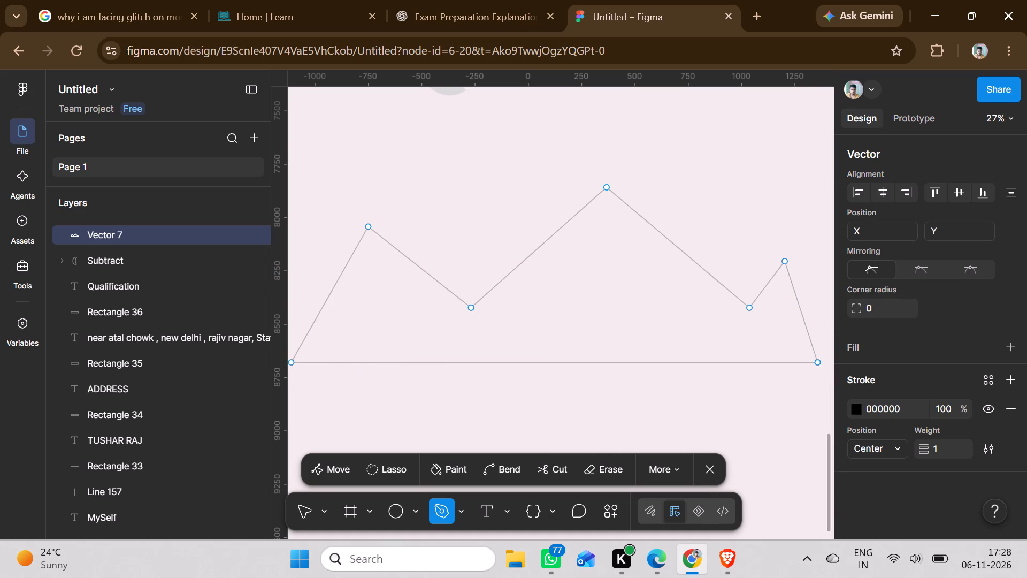
# Bend the first peak and the valley beside it into smooth curves, adjusting their handles to slope along the mountain sides.
pyautogui.click(500, 469)
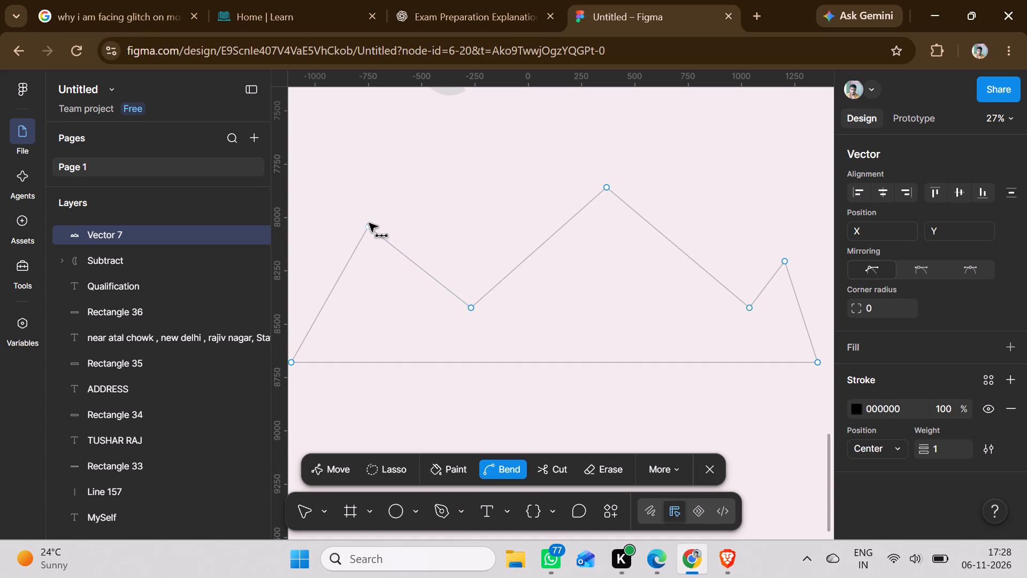
pyautogui.click(369, 223)
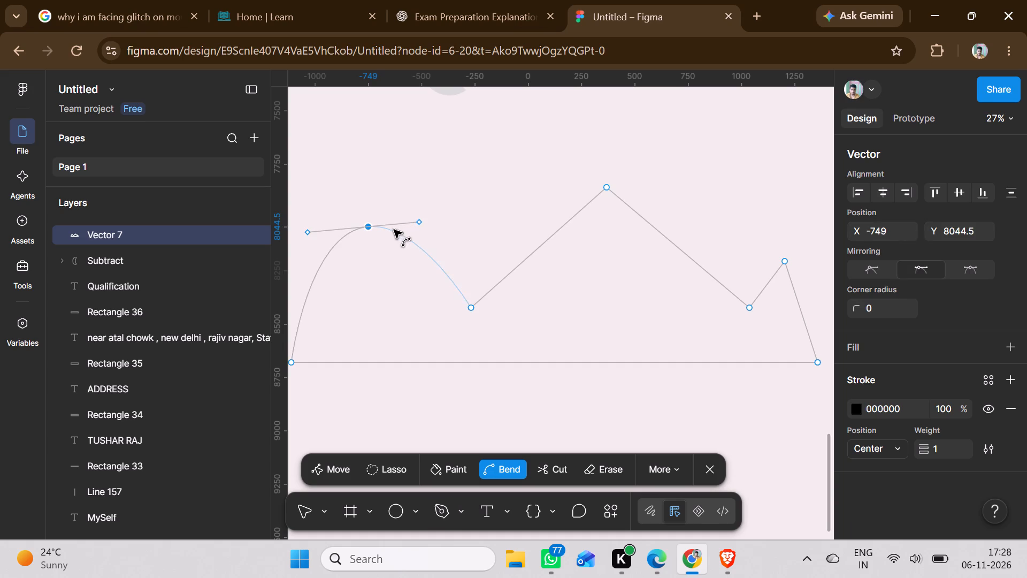
pyautogui.moveTo(306, 233); pyautogui.dragTo(324, 258)
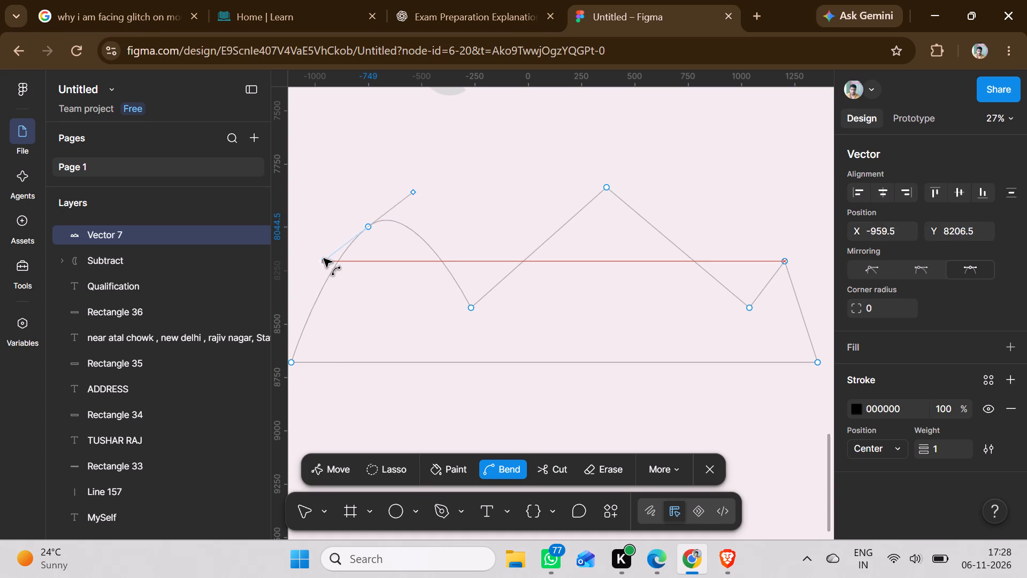
pyautogui.moveTo(324, 258); pyautogui.dragTo(334, 270)
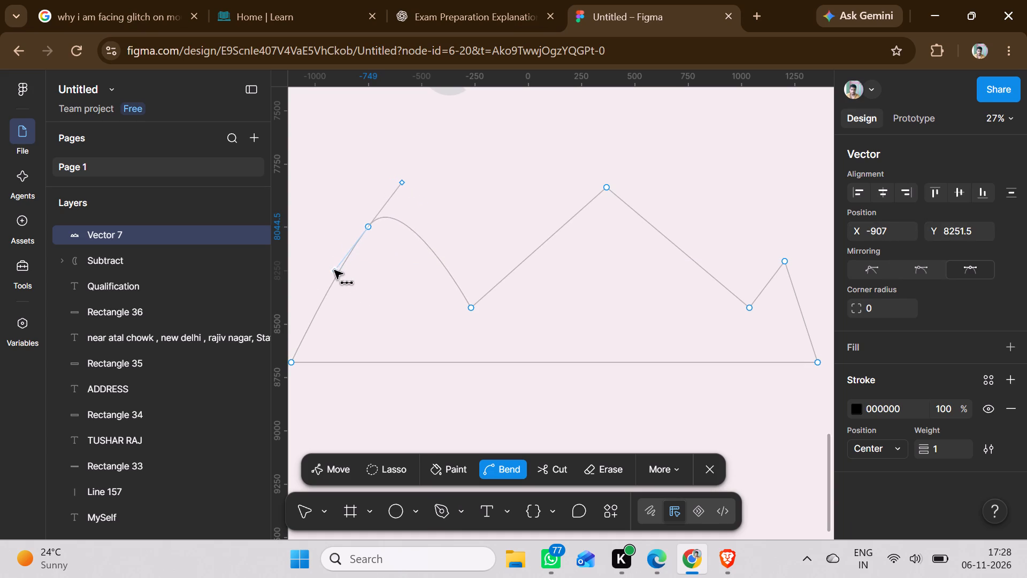
pyautogui.click(470, 308)
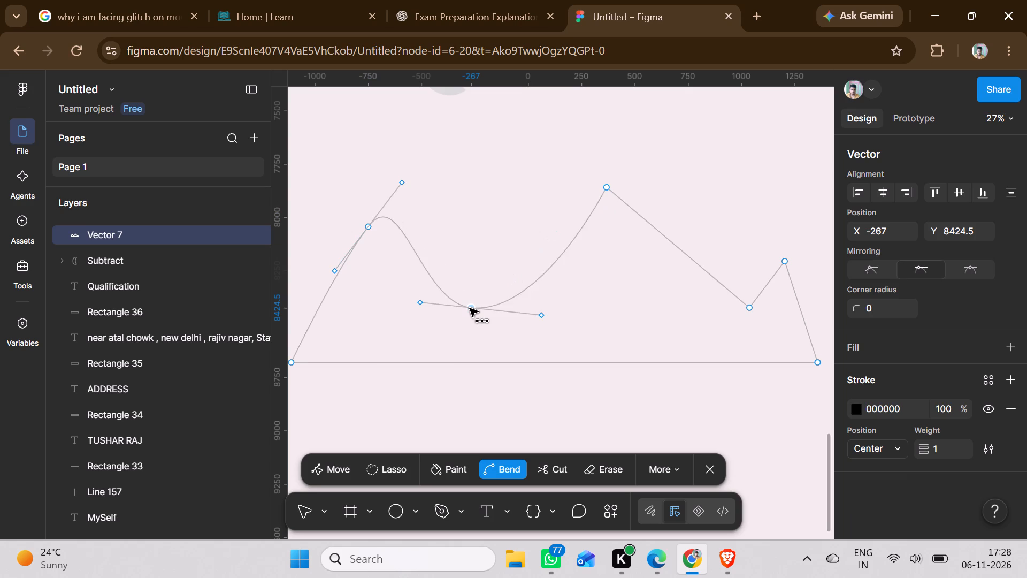
pyautogui.moveTo(540, 317); pyautogui.dragTo(497, 360)
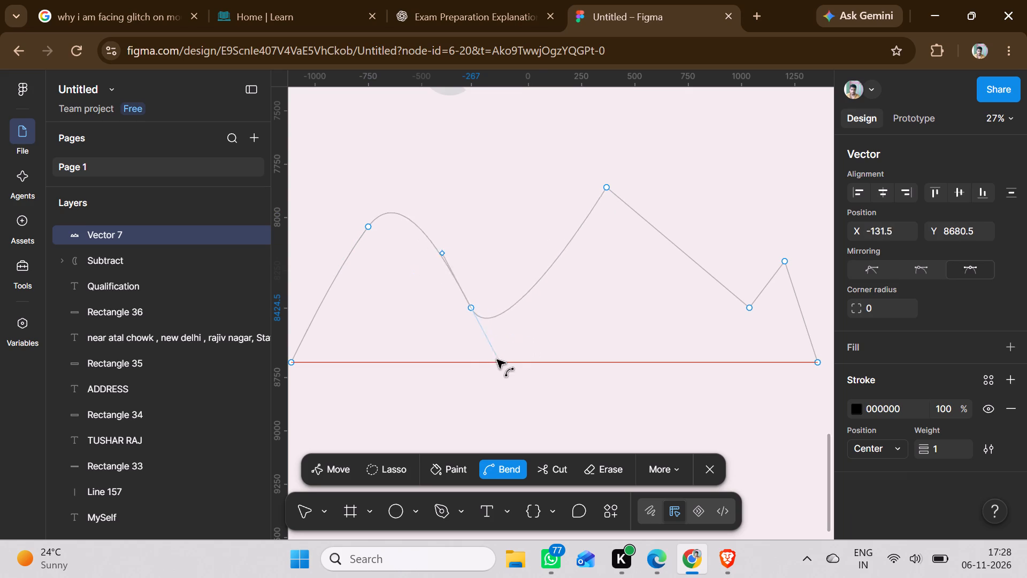
pyautogui.moveTo(497, 360); pyautogui.dragTo(486, 360)
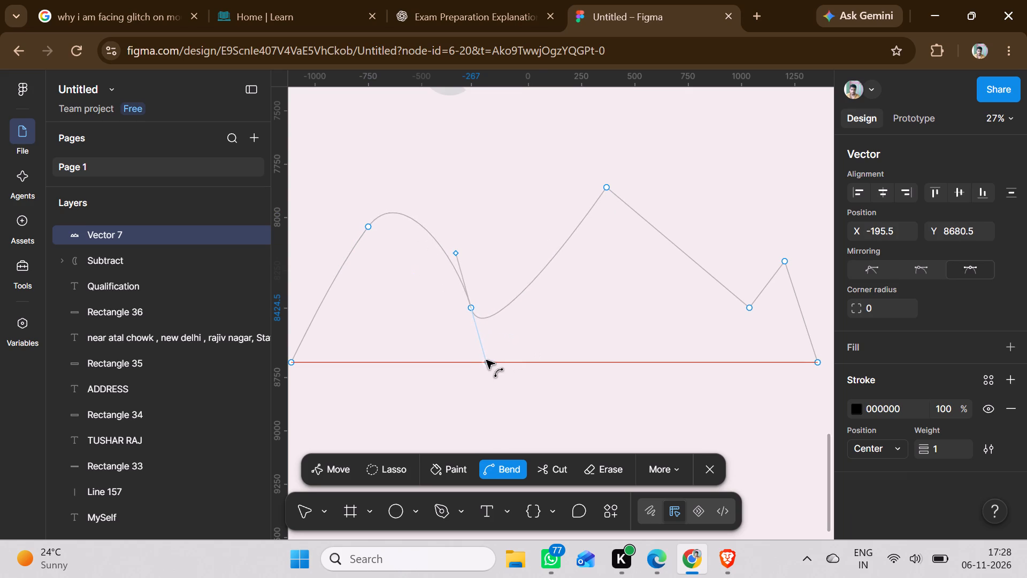
pyautogui.moveTo(486, 360); pyautogui.dragTo(503, 351)
# Bend the tallest peak and the small last peak into rounded summits and finish editing the mountain outline.
pyautogui.click(605, 189)
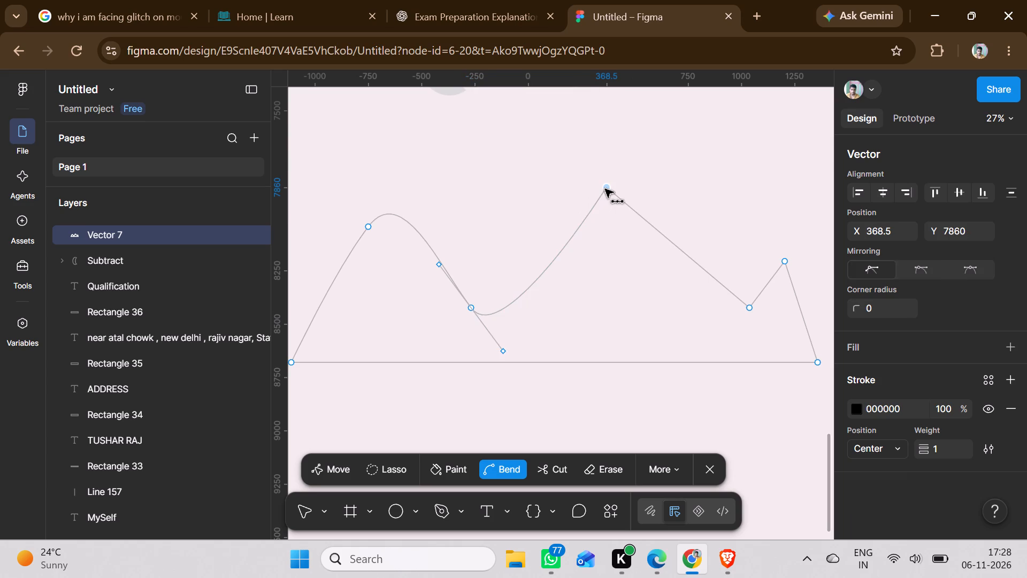
pyautogui.moveTo(676, 187); pyautogui.dragTo(672, 211)
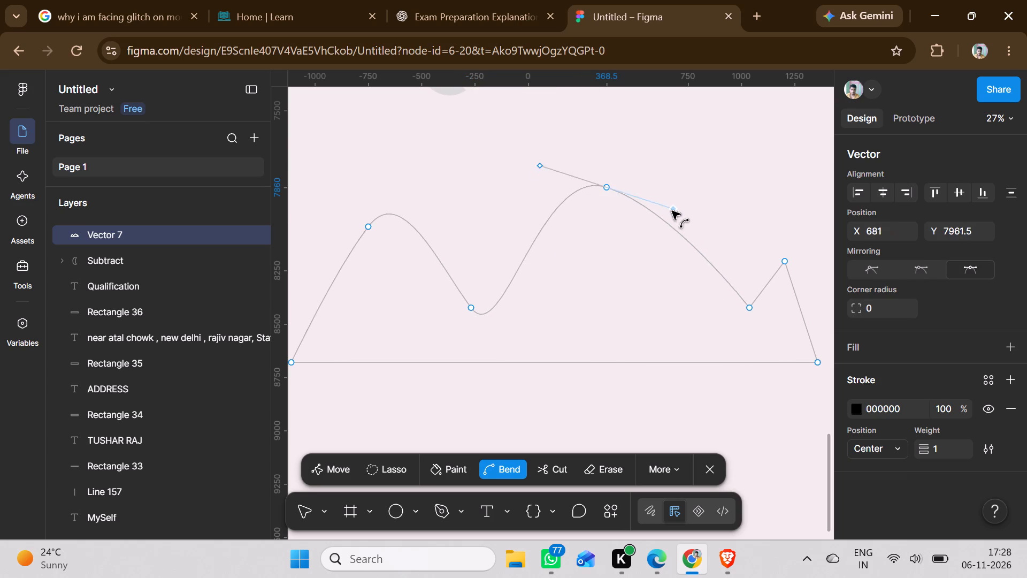
pyautogui.moveTo(672, 211); pyautogui.dragTo(652, 233)
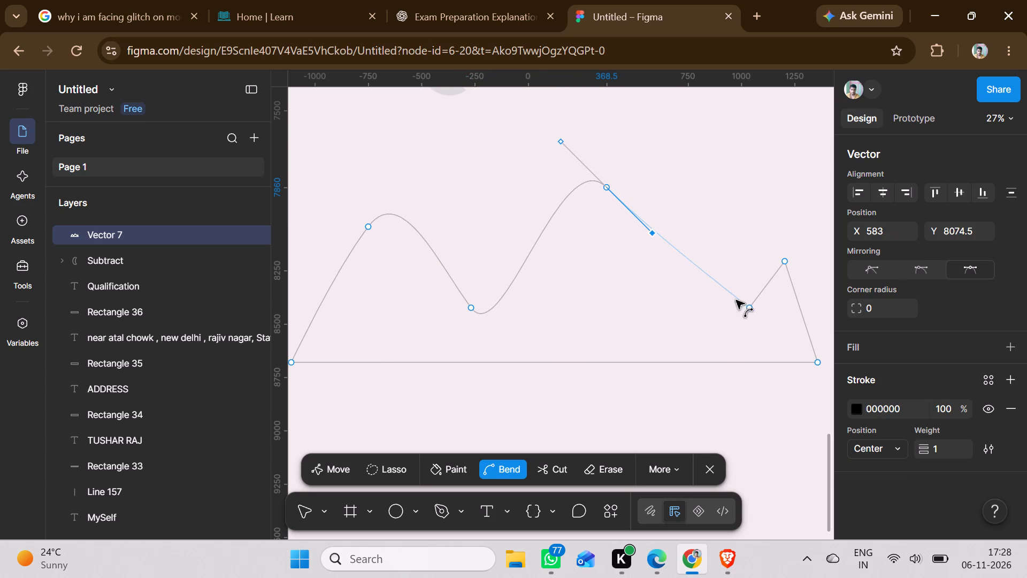
pyautogui.click(784, 262)
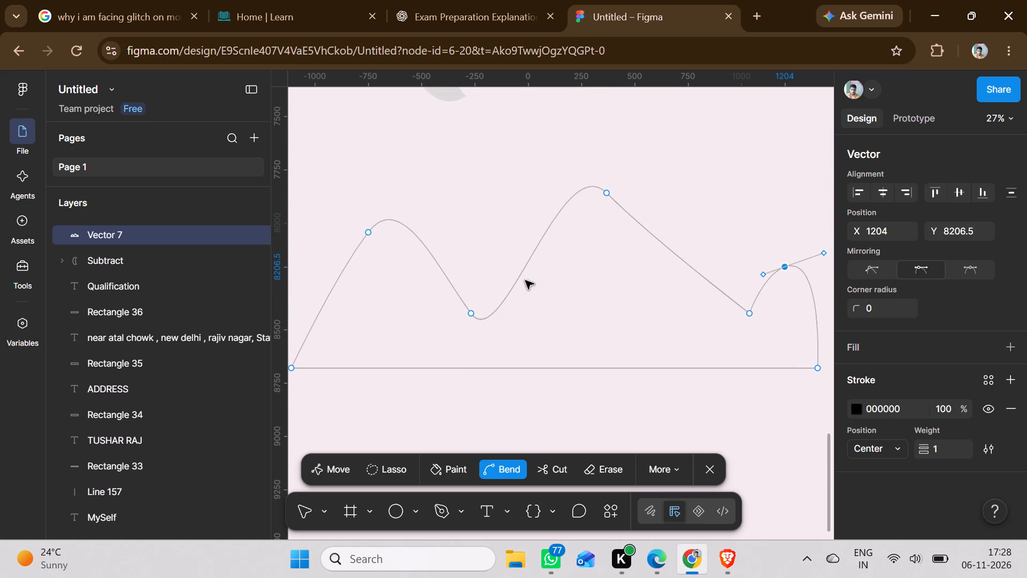
pyautogui.click(305, 508)
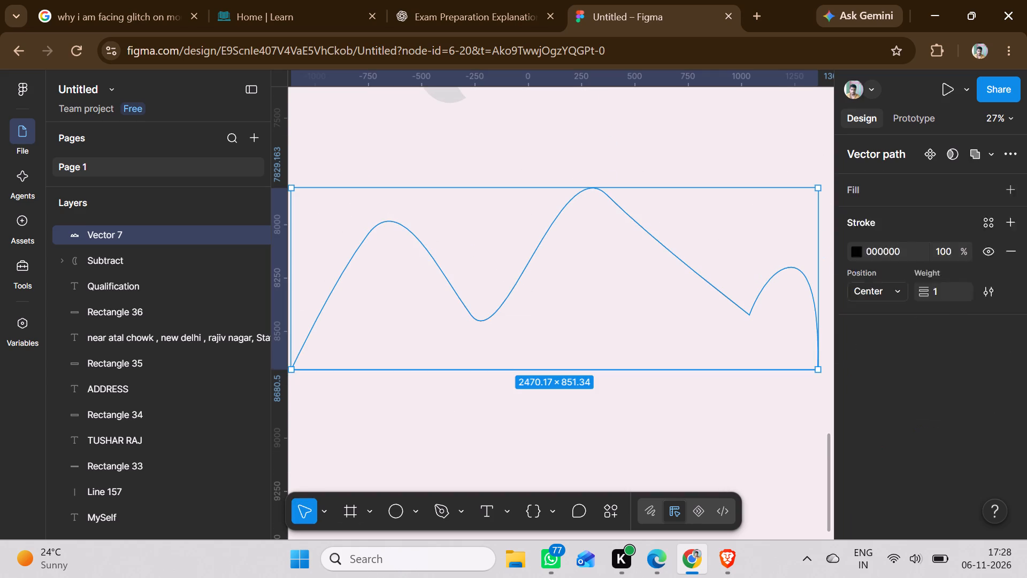
# Draw a separate path across the valley between the first two mountains and bend it upward into an arc about 504 × 117.
pyautogui.click(436, 513)
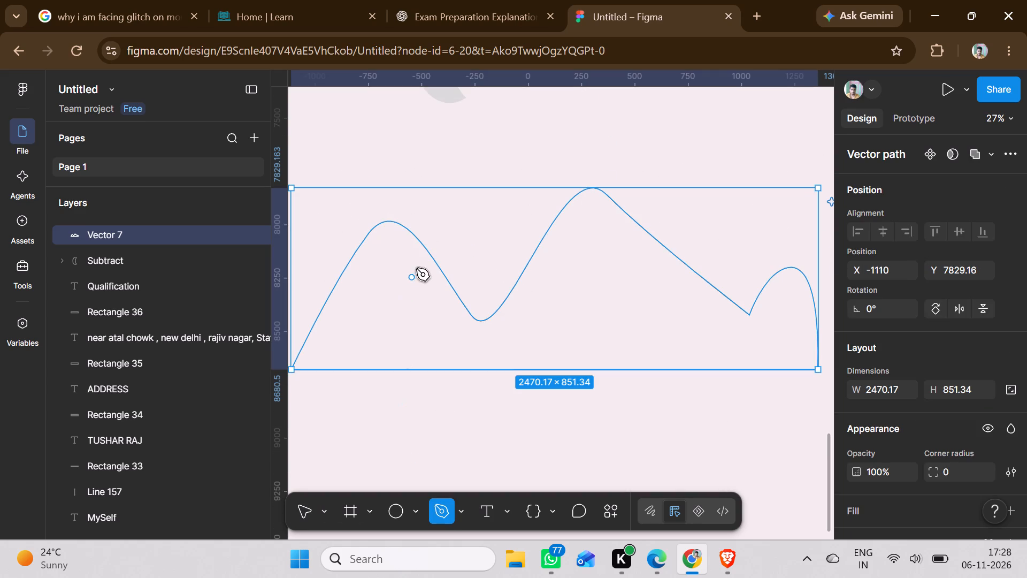
pyautogui.click(425, 248)
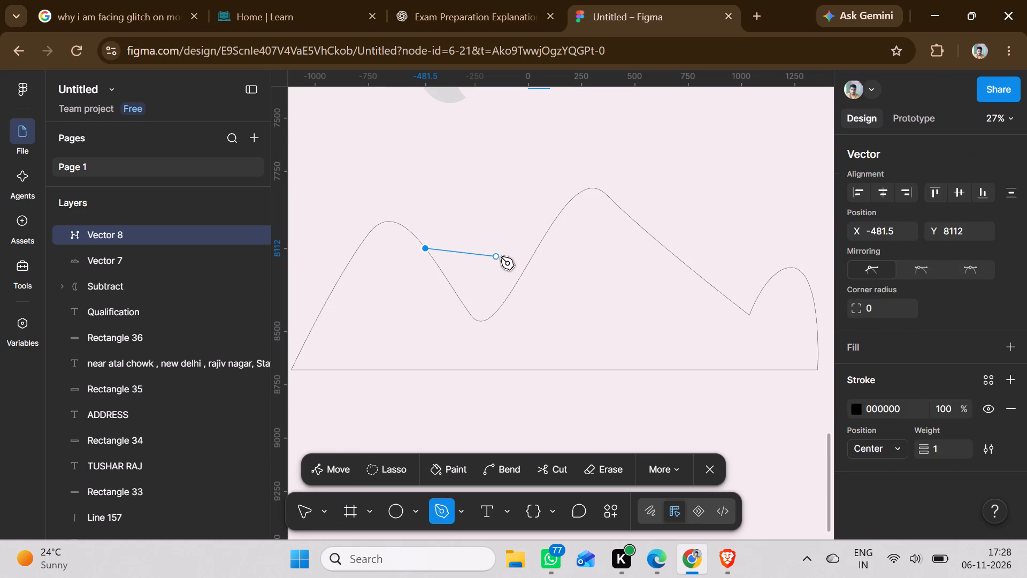
pyautogui.click(533, 254)
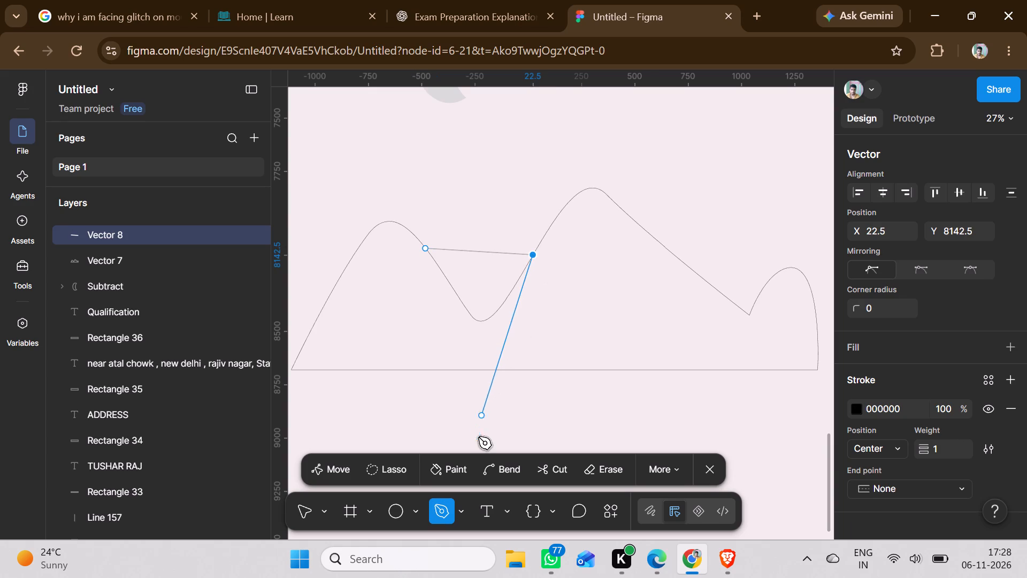
pyautogui.click(495, 477)
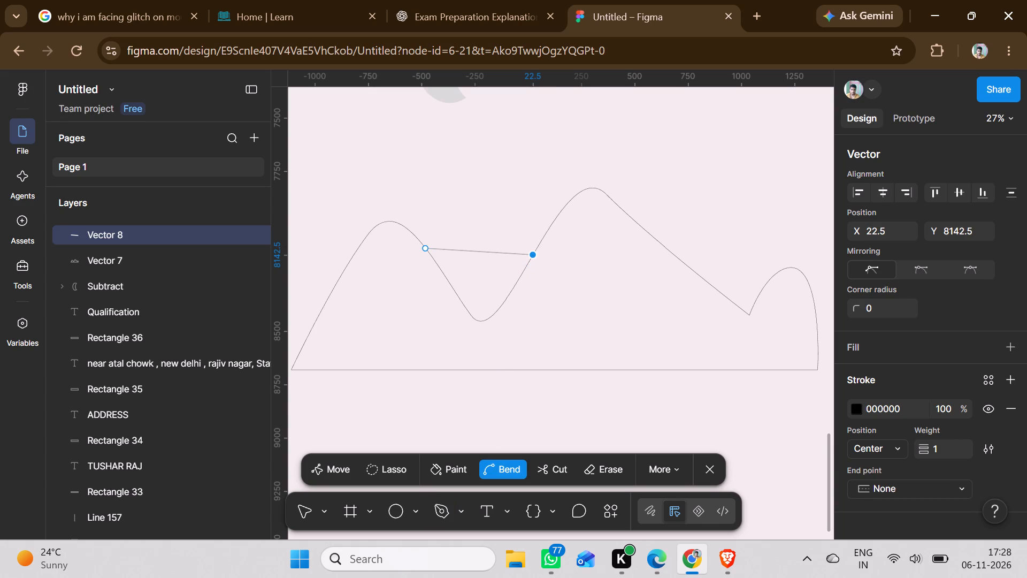
pyautogui.moveTo(479, 250); pyautogui.dragTo(481, 231)
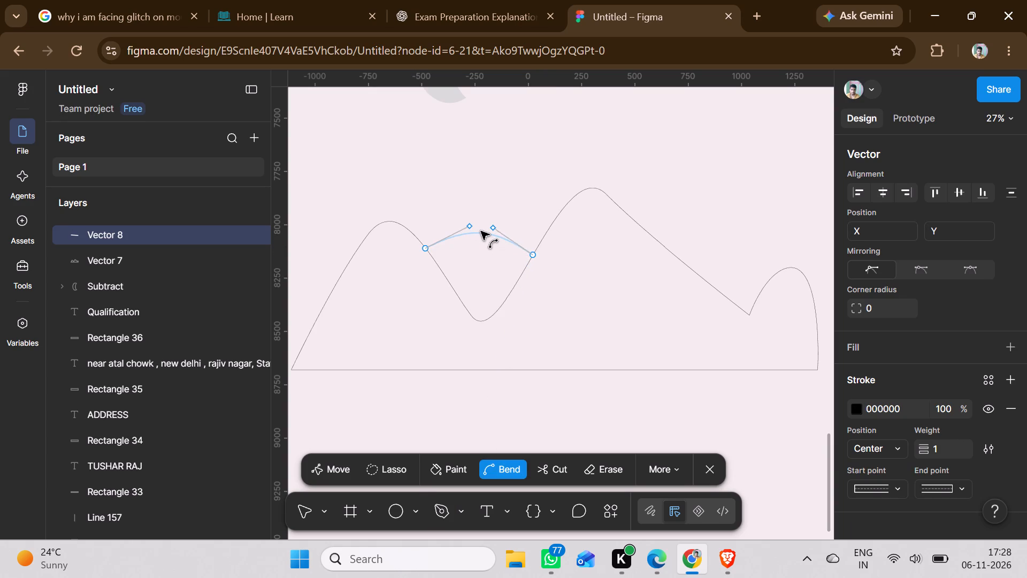
pyautogui.moveTo(481, 231); pyautogui.dragTo(485, 230)
pyautogui.click(463, 424)
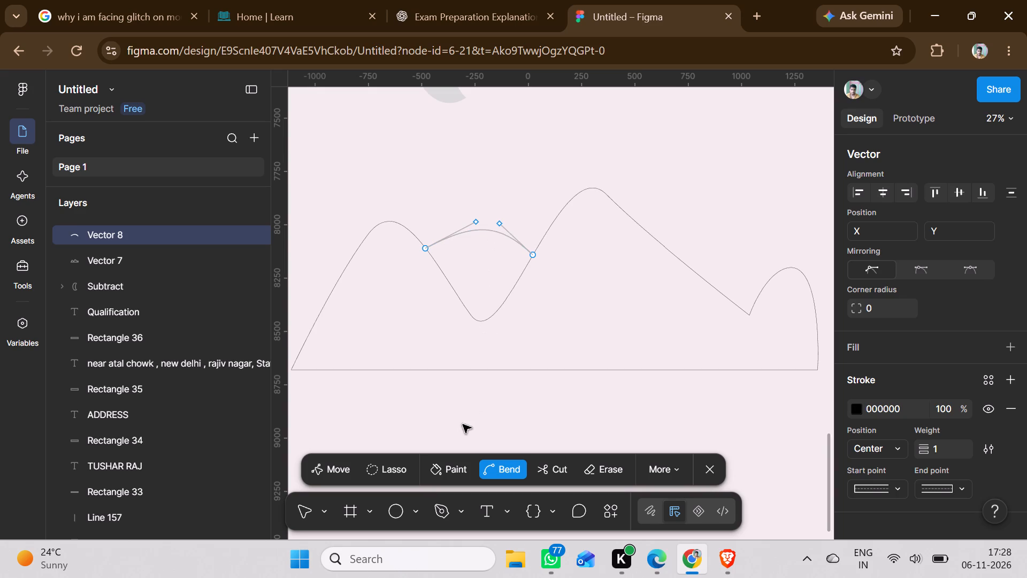
# Draw two slanted sun rays with the Line tool above the arc's end at the first mountain, about 280 and 147 long.
pyautogui.click(467, 514)
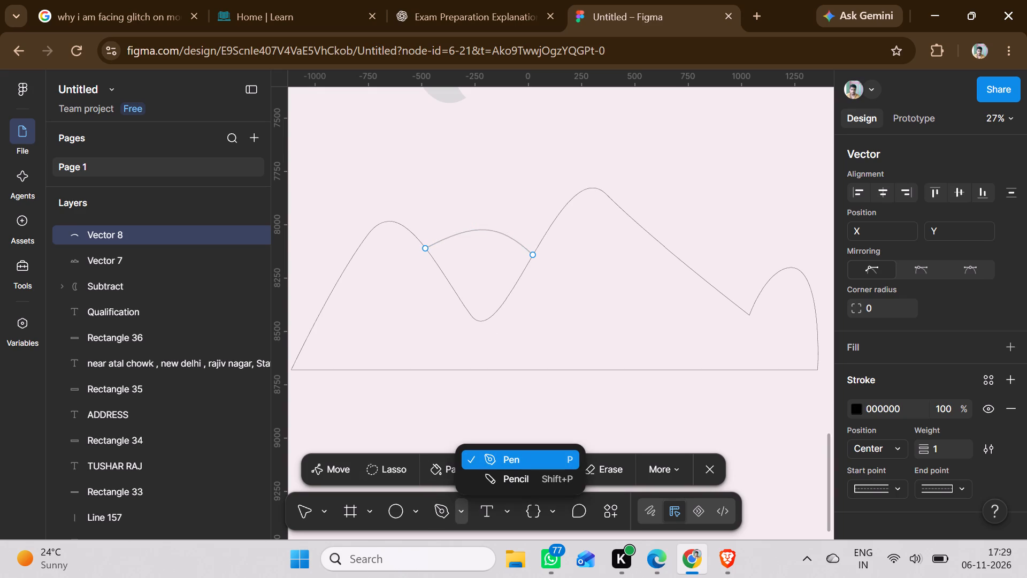
pyautogui.click(413, 510)
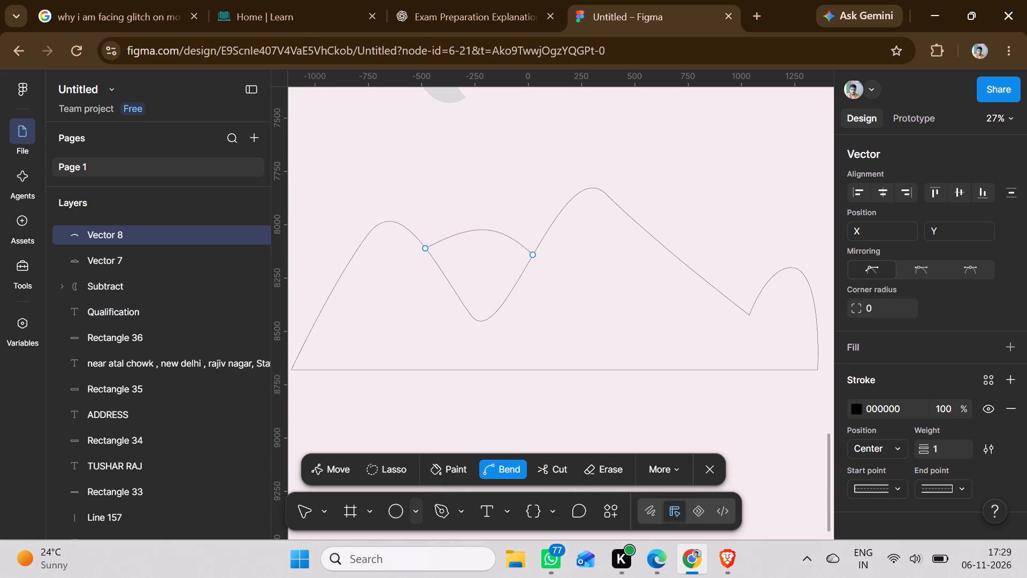
pyautogui.click(413, 510)
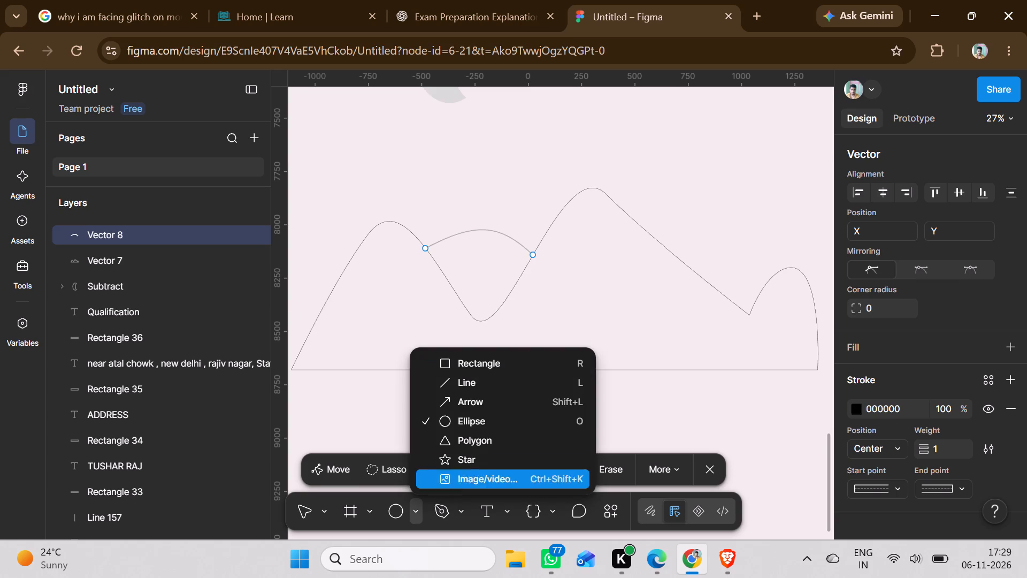
pyautogui.click(456, 384)
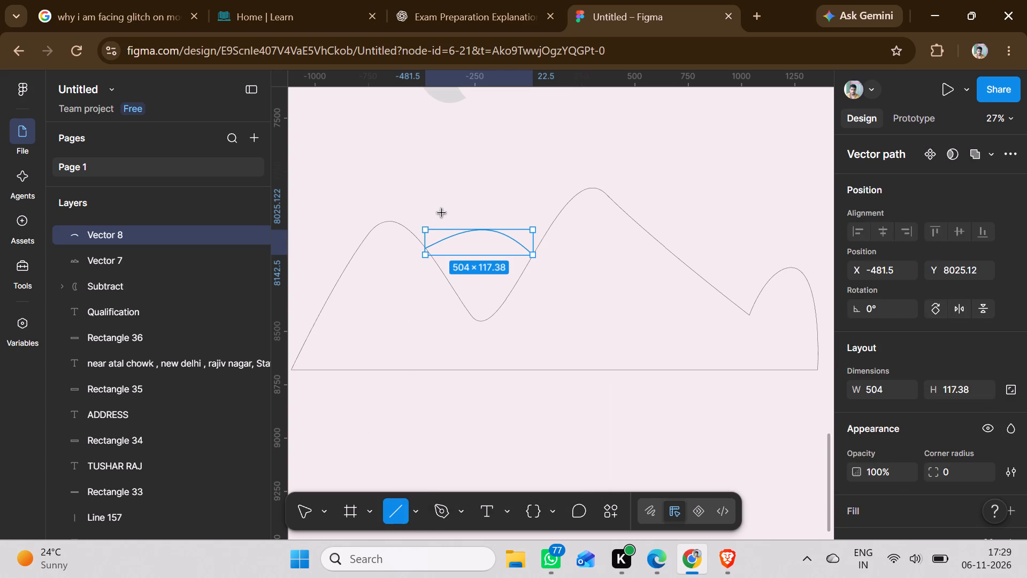
pyautogui.click(442, 213)
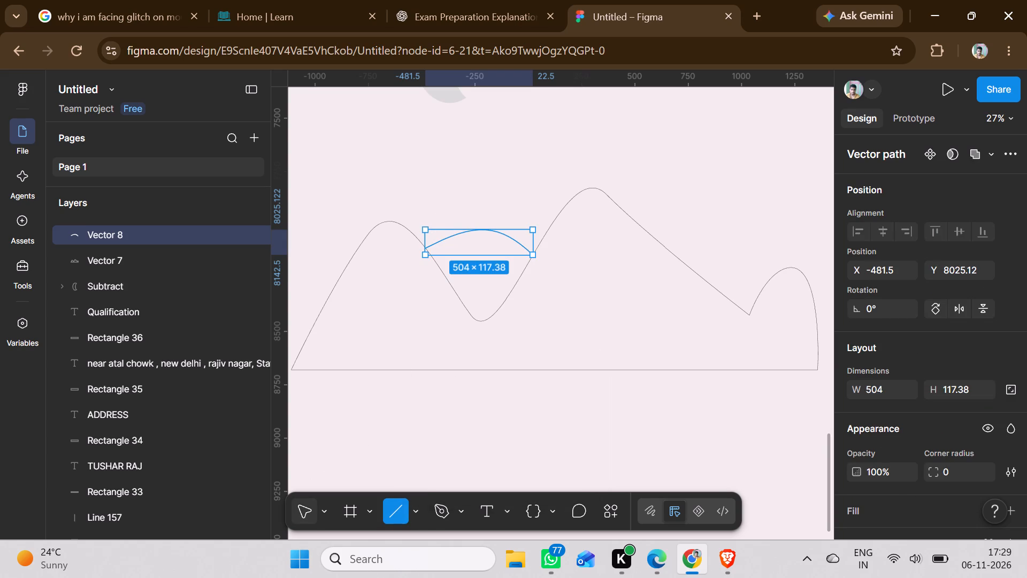
pyautogui.click(302, 512)
pyautogui.click(488, 141)
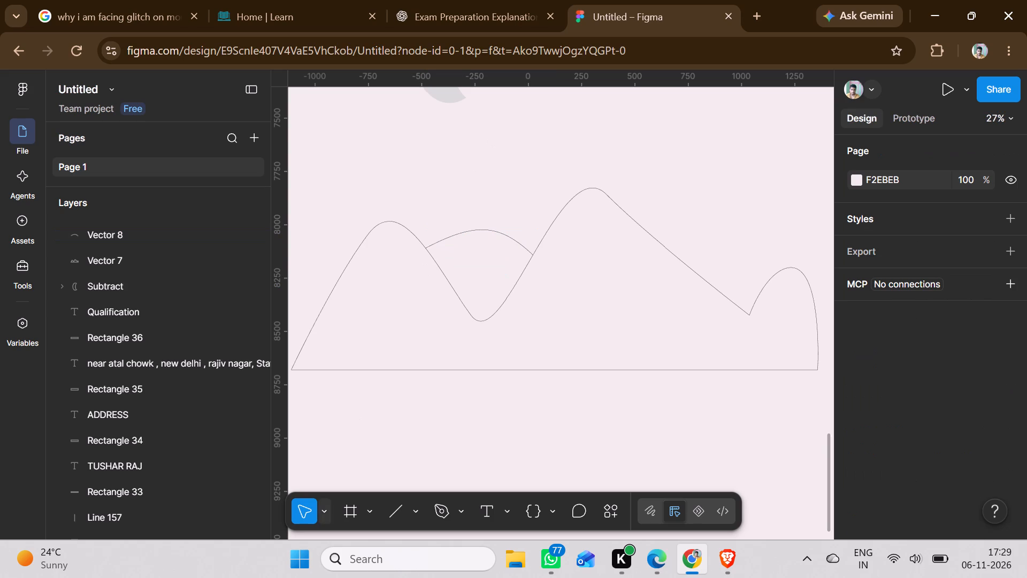
pyautogui.click(391, 499)
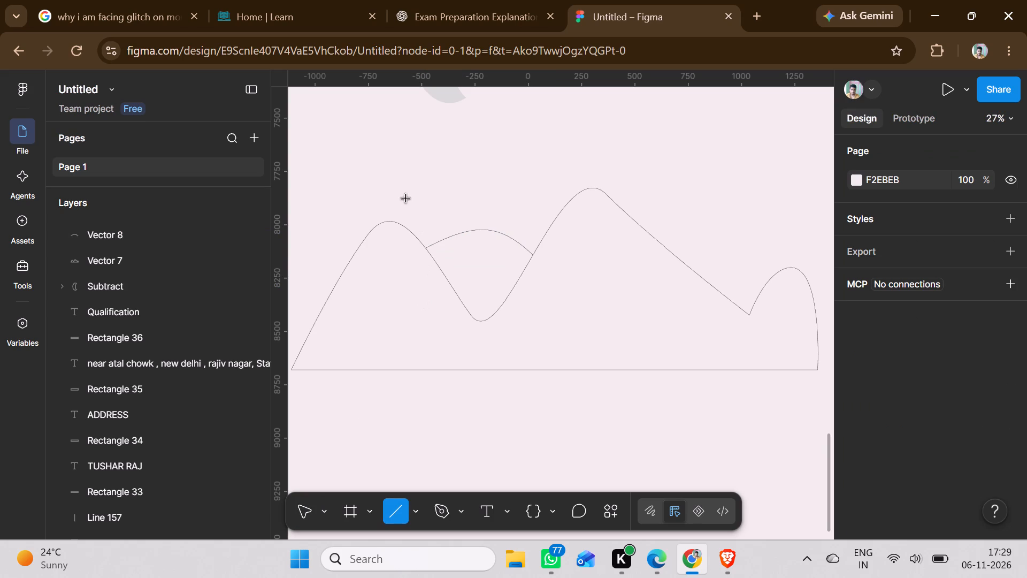
pyautogui.moveTo(396, 192); pyautogui.dragTo(430, 233)
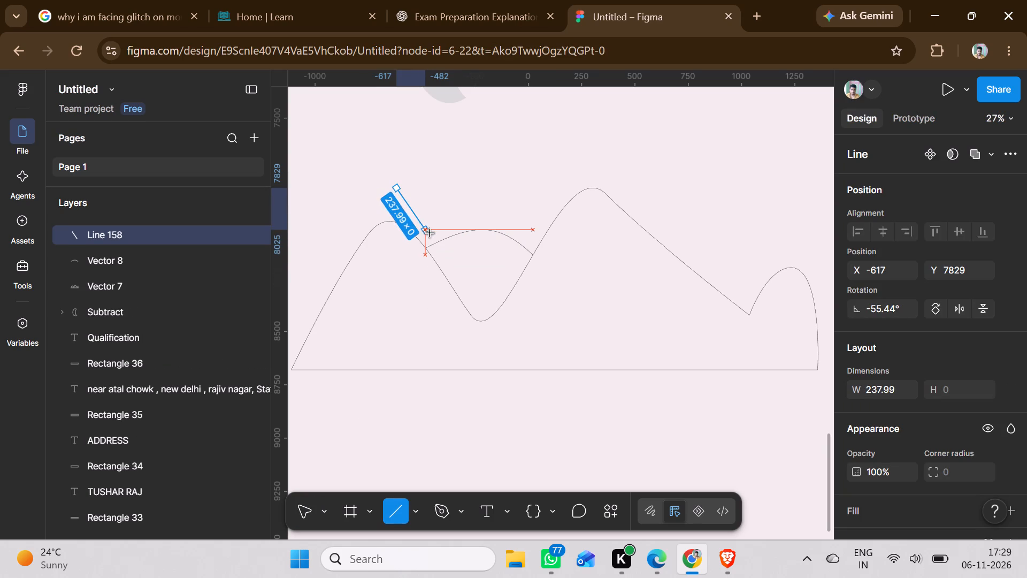
pyautogui.moveTo(430, 233); pyautogui.dragTo(432, 235)
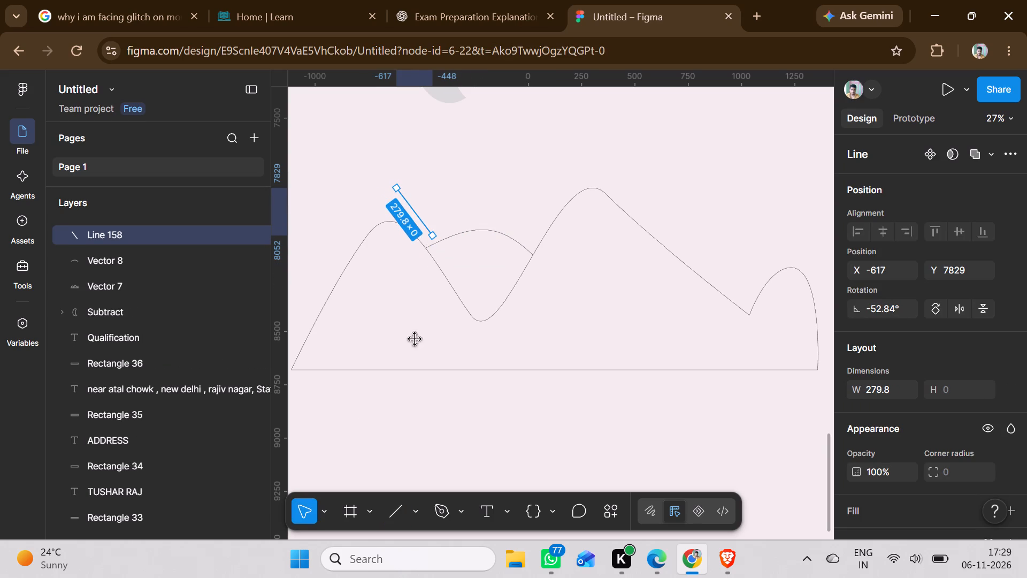
pyautogui.click(407, 444)
pyautogui.click(398, 509)
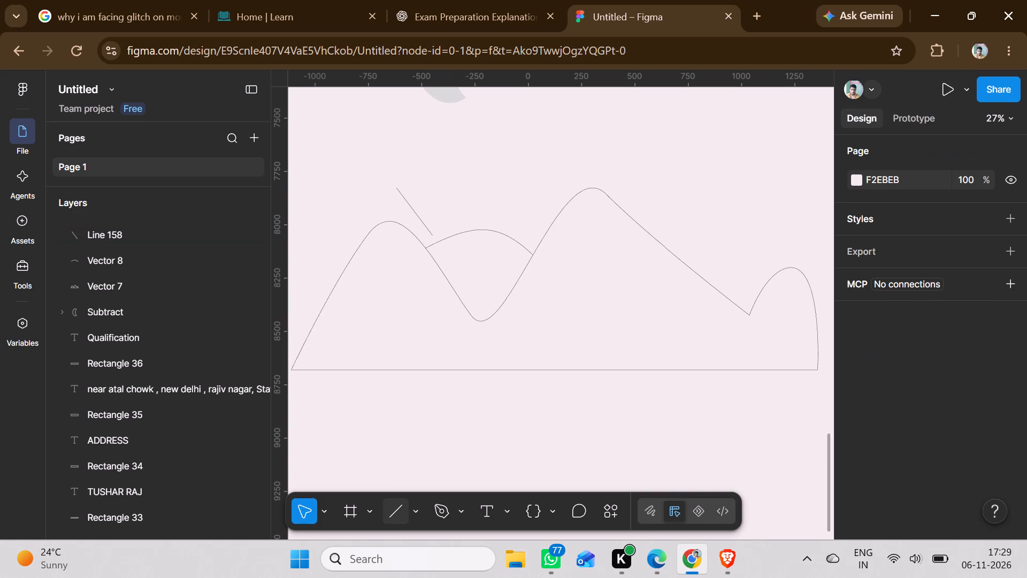
pyautogui.moveTo(424, 202); pyautogui.dragTo(431, 218)
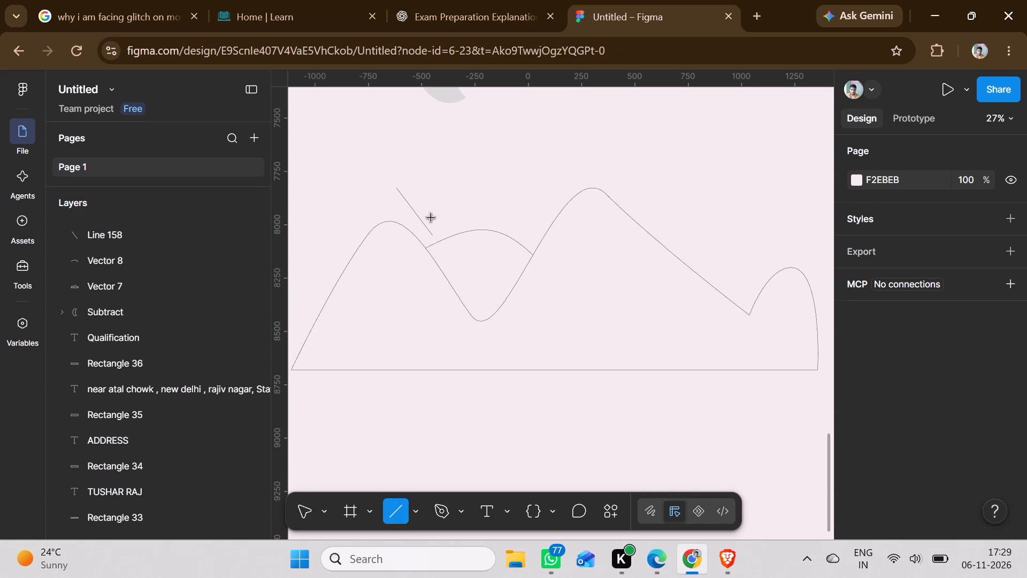
pyautogui.moveTo(431, 218); pyautogui.dragTo(439, 231)
pyautogui.click(426, 422)
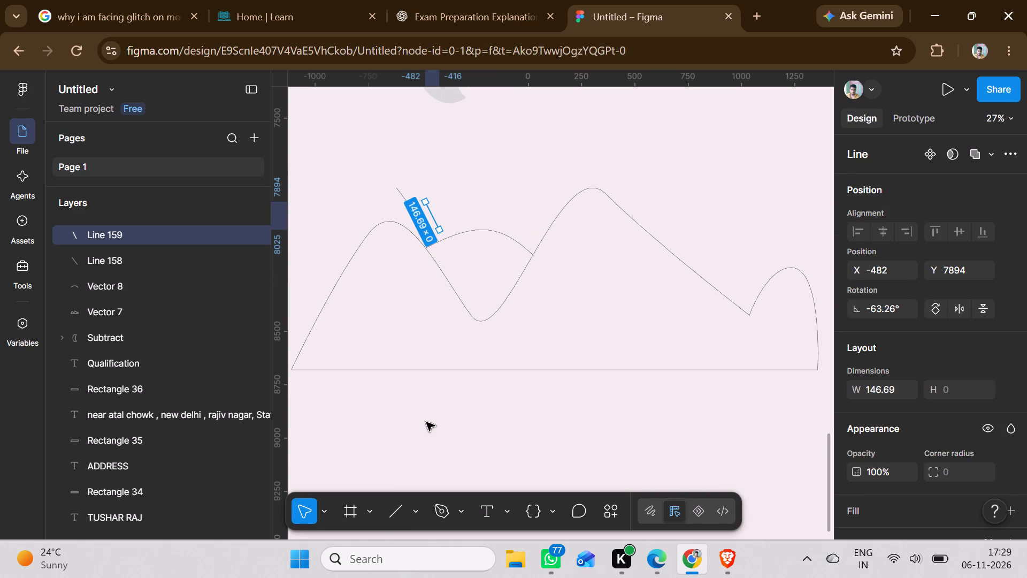
# Draw two near-vertical sun rays just past the arc's crown, about 265 long and 132 long.
pyautogui.click(395, 506)
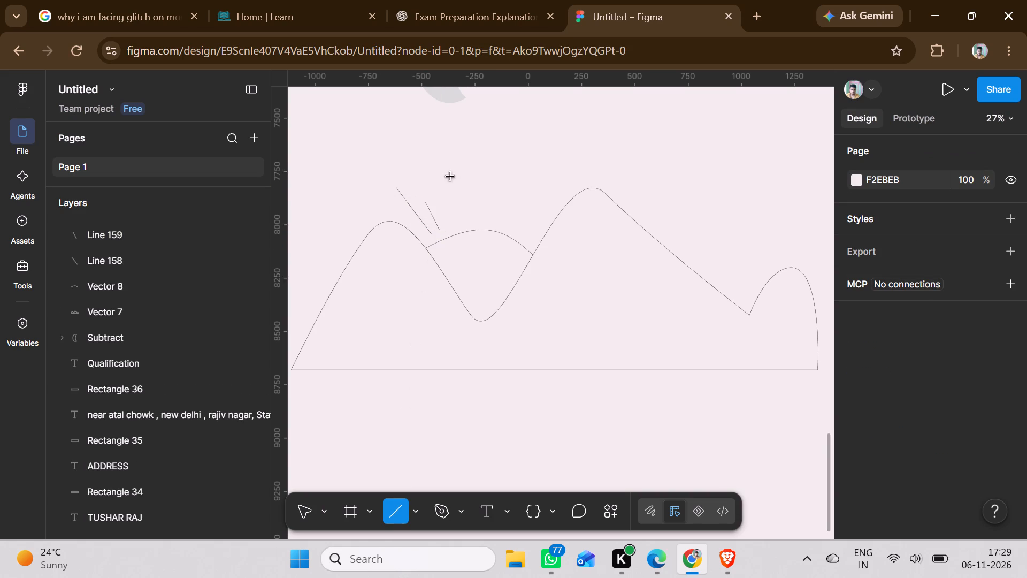
pyautogui.moveTo(508, 173); pyautogui.dragTo(502, 222)
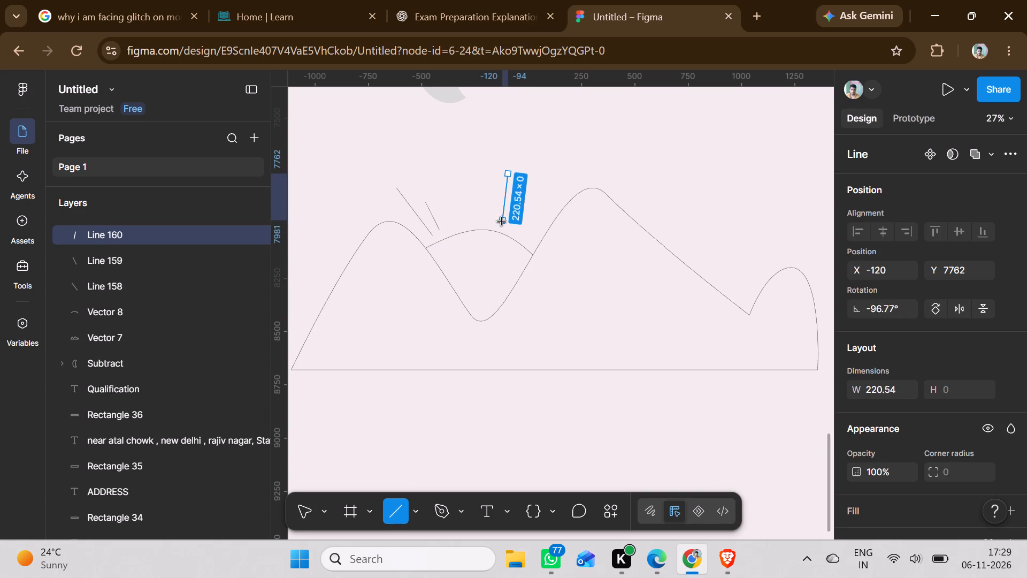
pyautogui.moveTo(502, 222); pyautogui.dragTo(501, 226)
pyautogui.click(474, 406)
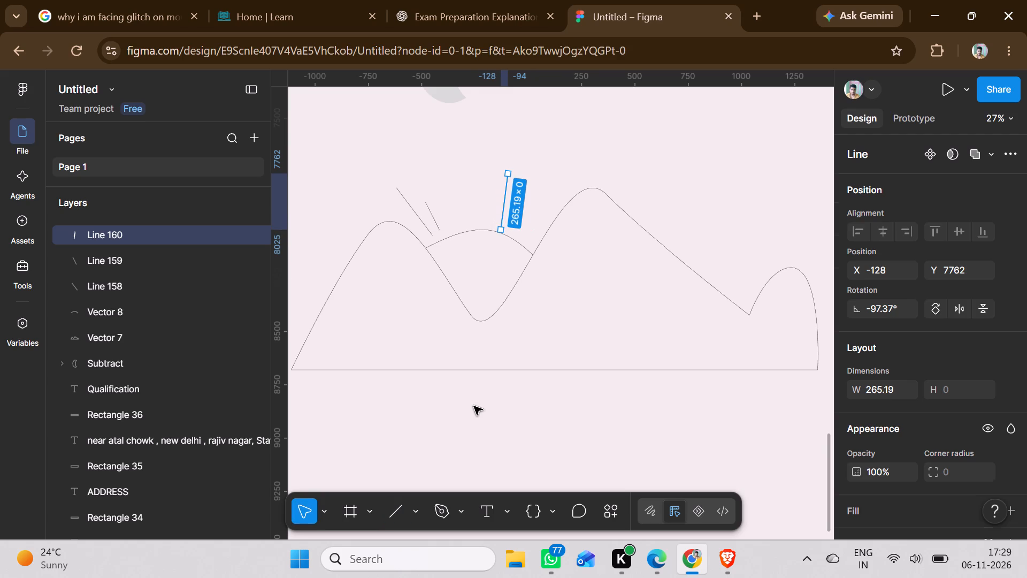
pyautogui.click(401, 501)
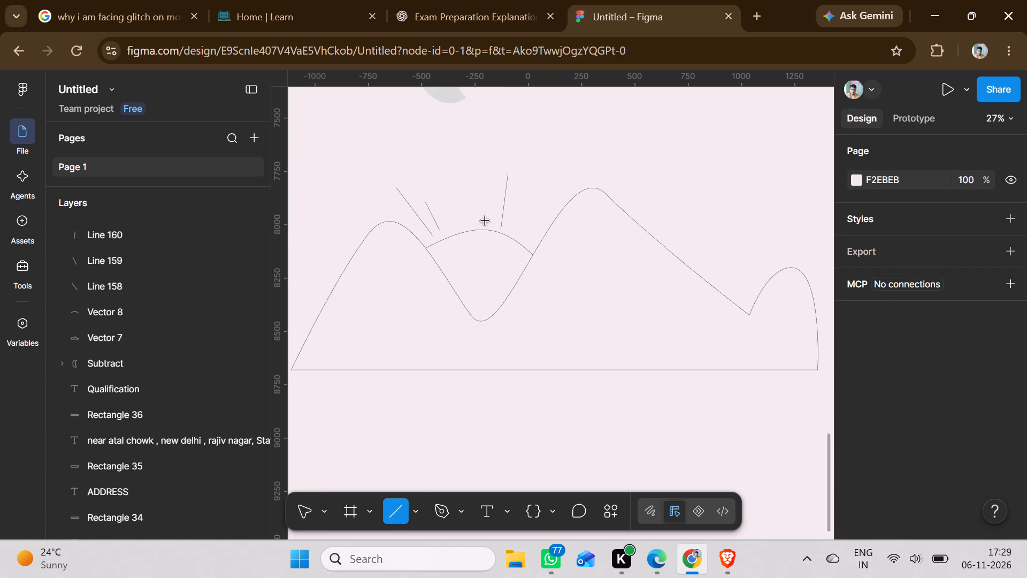
pyautogui.moveTo(490, 199); pyautogui.dragTo(490, 216)
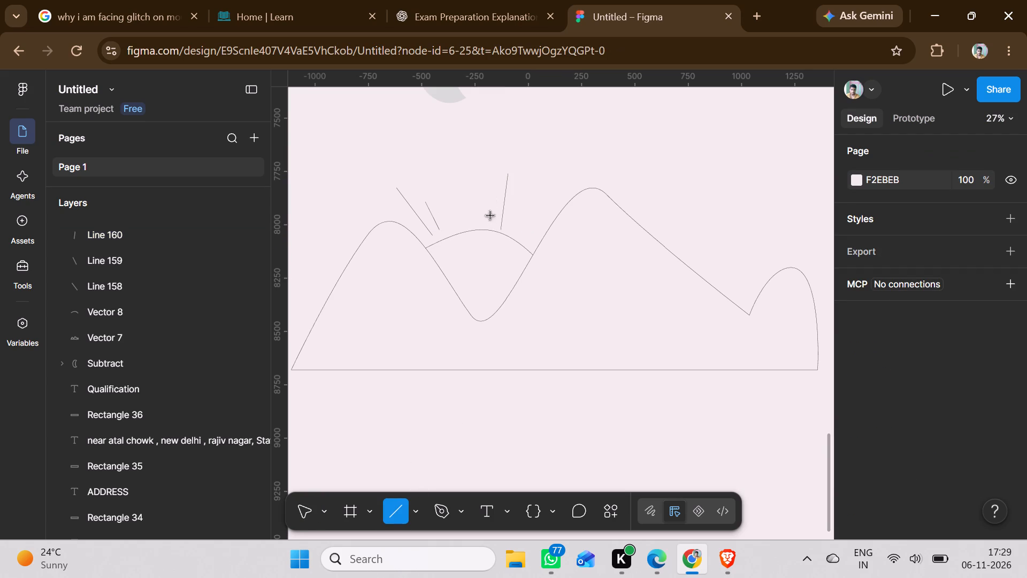
pyautogui.moveTo(490, 216); pyautogui.dragTo(491, 226)
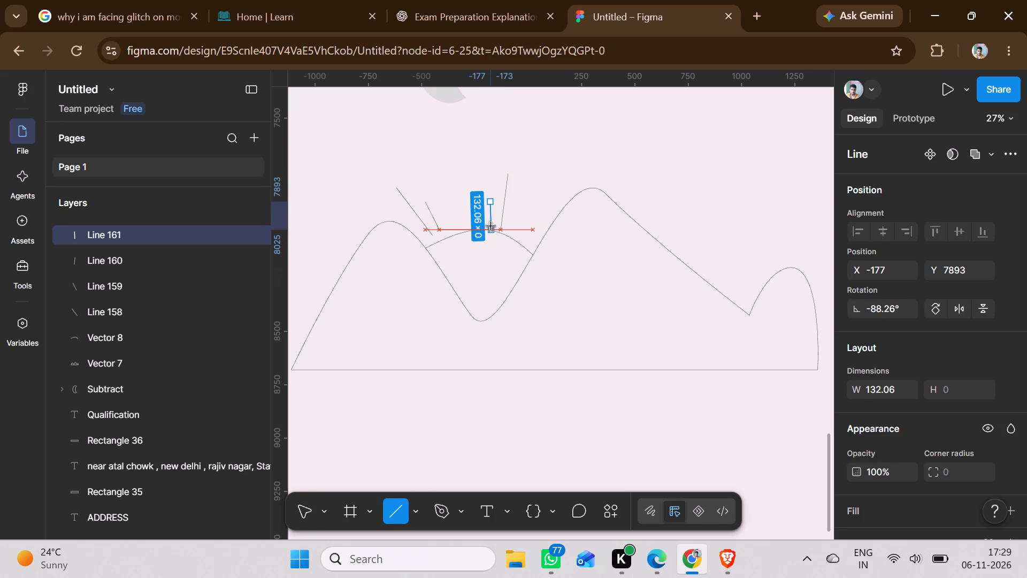
pyautogui.moveTo(491, 226); pyautogui.dragTo(489, 225)
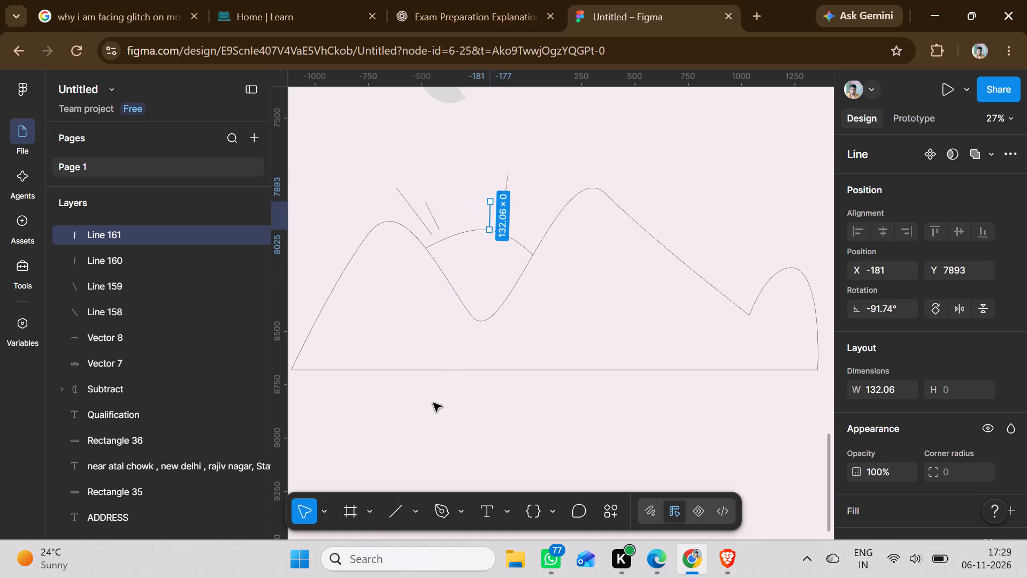
pyautogui.click(433, 403)
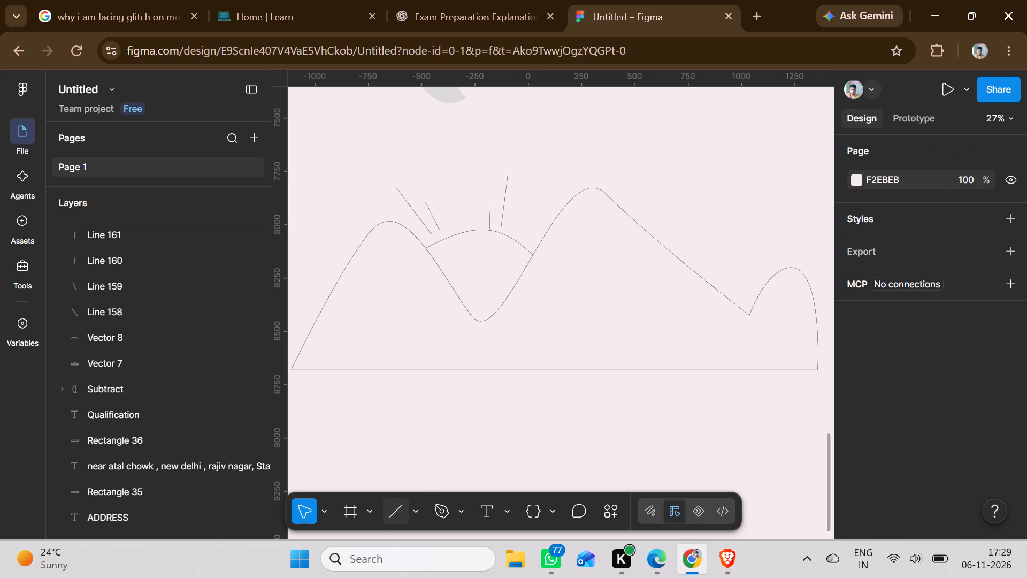
# Draw a sun ray about 295 long just before the arc's crown, its top leaning toward the first mountain.
pyautogui.click(403, 508)
pyautogui.moveTo(448, 165); pyautogui.dragTo(450, 187)
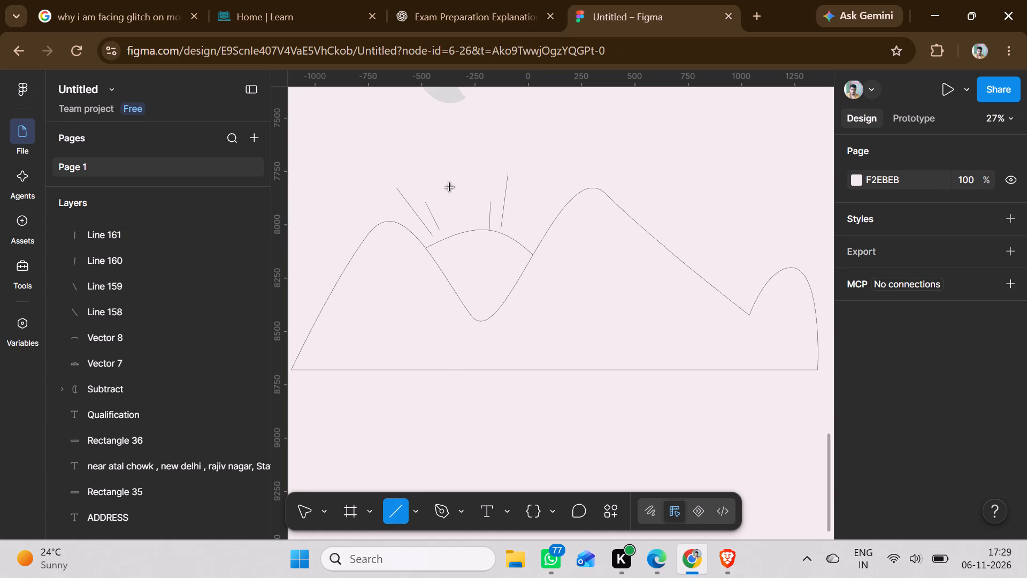
pyautogui.moveTo(450, 187); pyautogui.dragTo(465, 224)
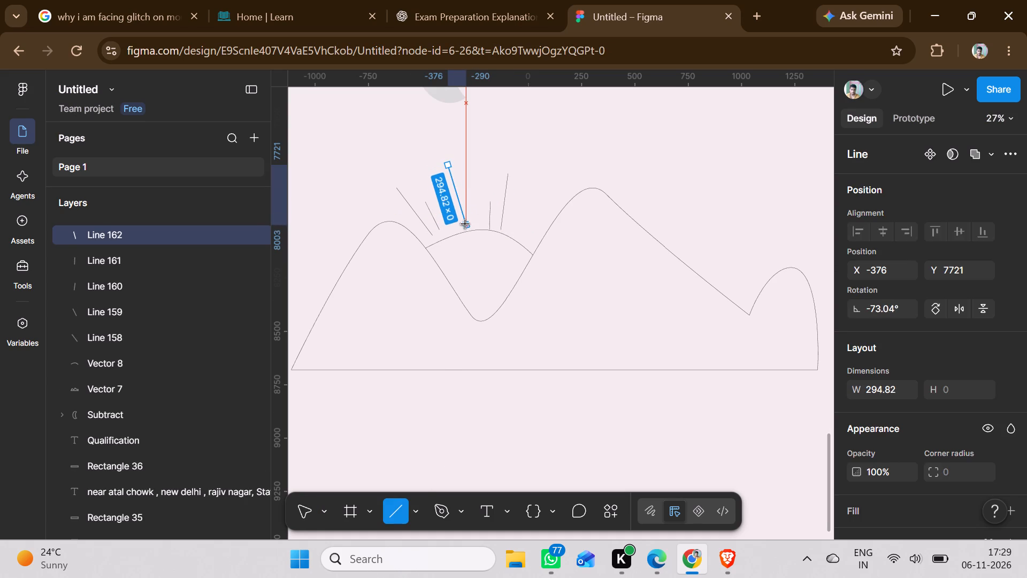
pyautogui.moveTo(465, 224); pyautogui.dragTo(464, 224)
pyautogui.click(452, 394)
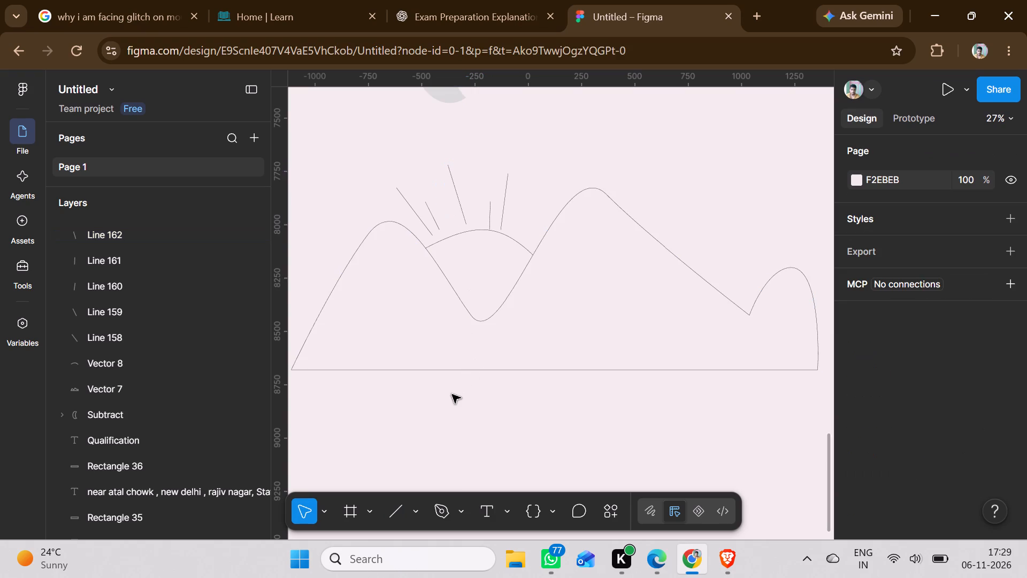
# Draw two slanted sun rays above the arc's end at the tallest mountain, about 297 and 183 long.
pyautogui.click(401, 503)
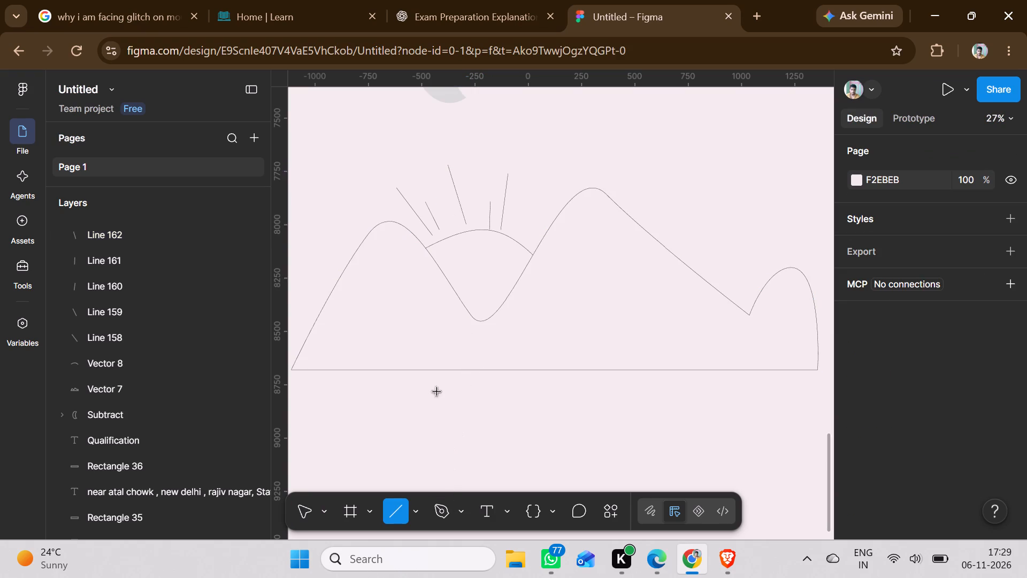
pyautogui.moveTo(523, 241); pyautogui.dragTo(538, 214)
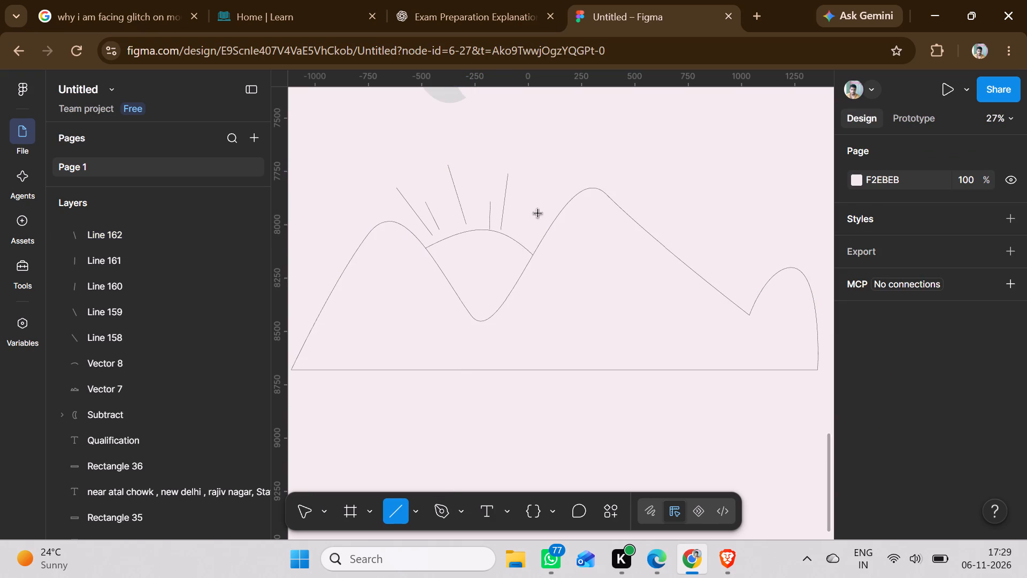
pyautogui.moveTo(538, 214); pyautogui.dragTo(564, 196)
pyautogui.click(515, 435)
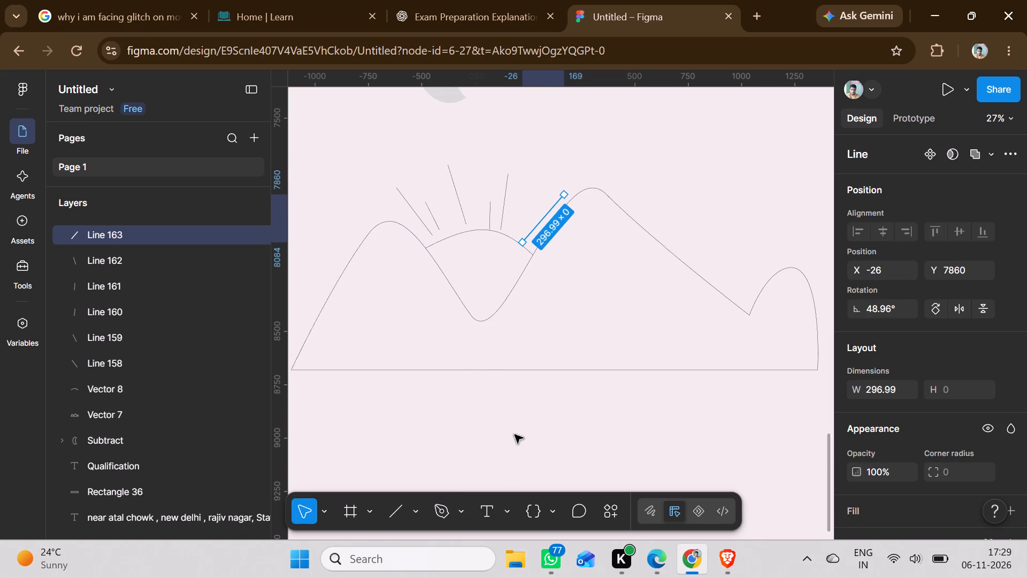
pyautogui.click(398, 509)
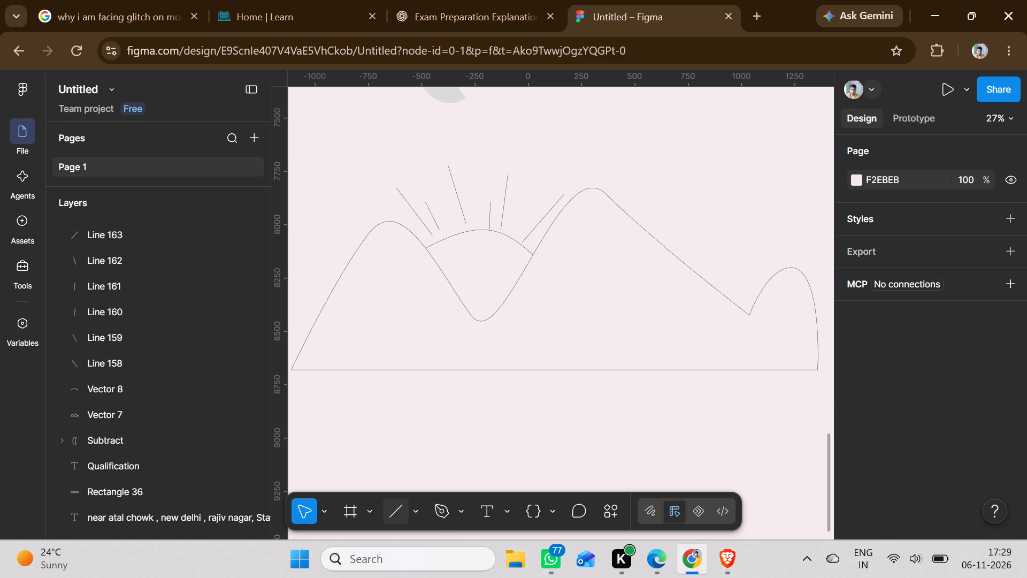
pyautogui.moveTo(516, 230); pyautogui.dragTo(522, 217)
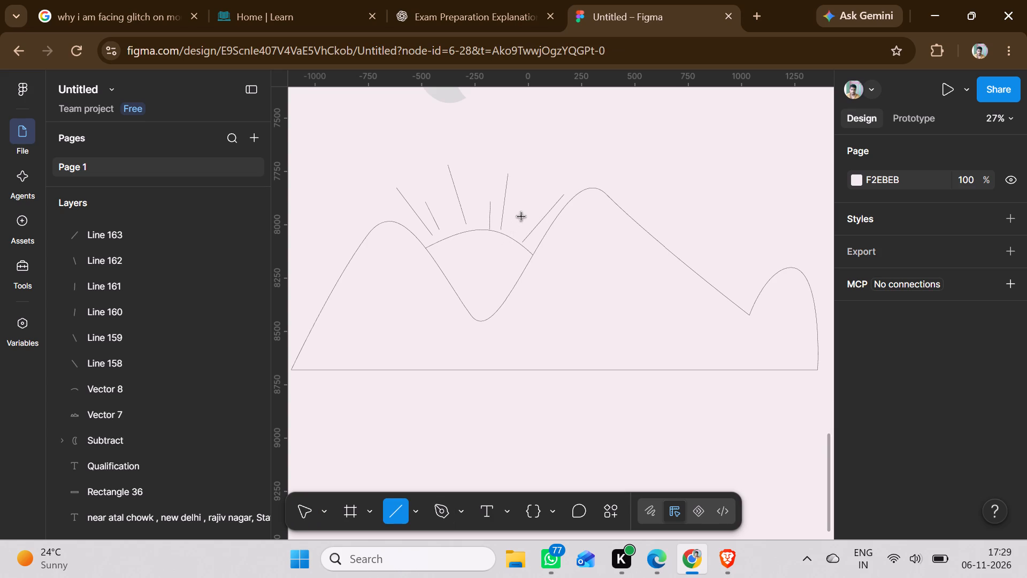
pyautogui.moveTo(522, 217); pyautogui.dragTo(530, 197)
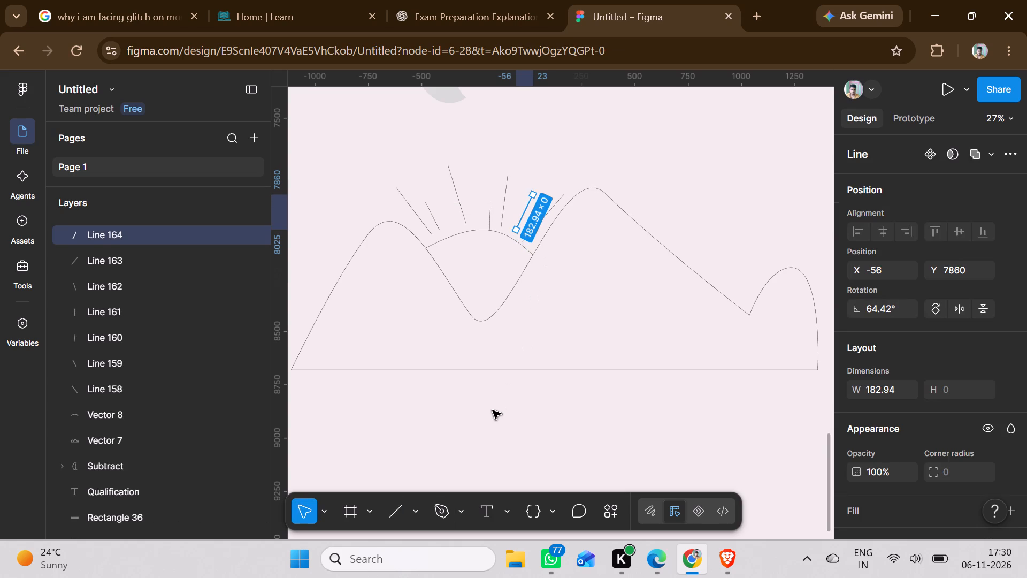
pyautogui.click(492, 412)
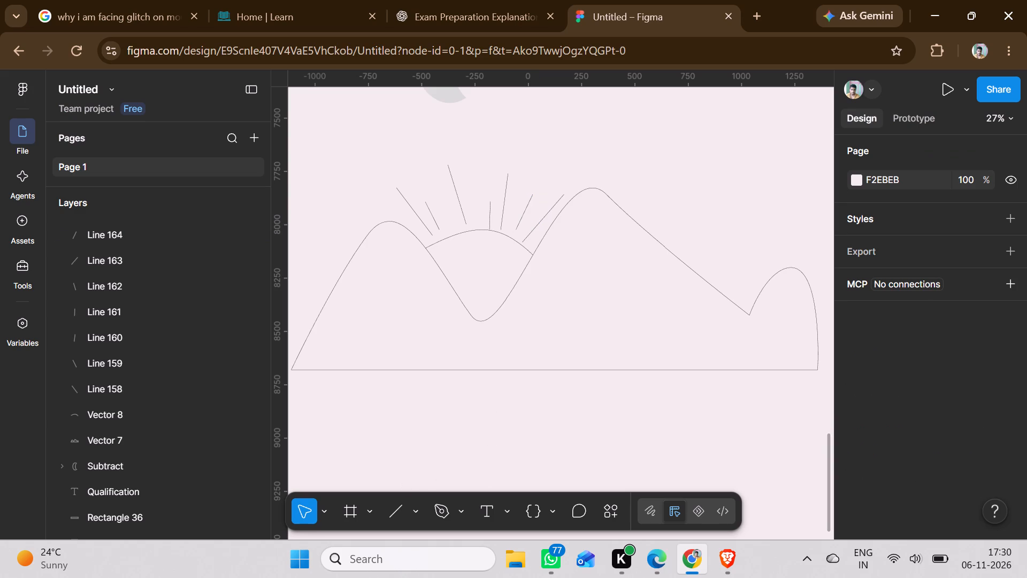
# Draw a sun ray about 290 long in the gap between the short first-mountain-side ray and the ray before the crown.
pyautogui.click(402, 519)
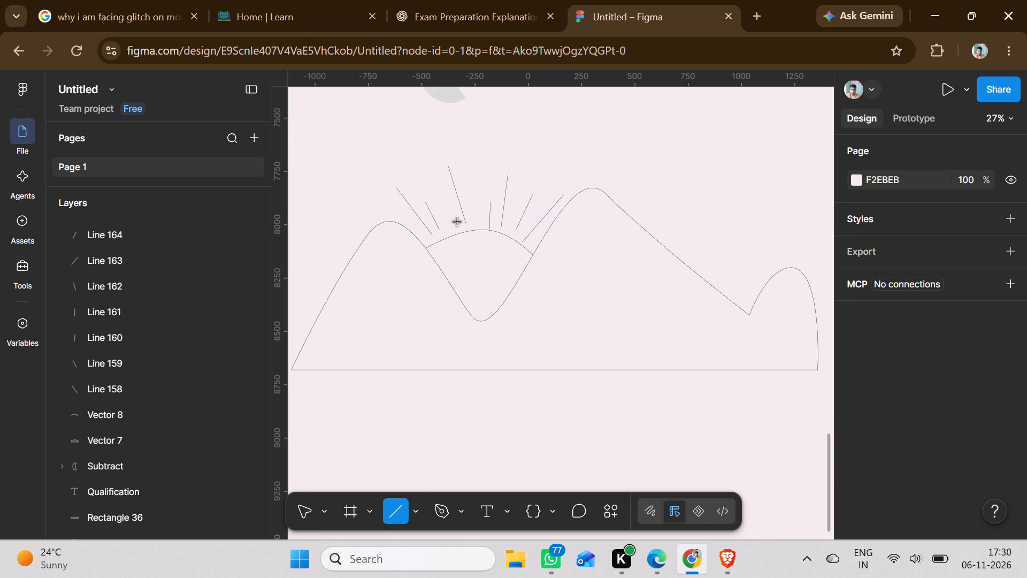
pyautogui.moveTo(453, 225); pyautogui.dragTo(440, 187)
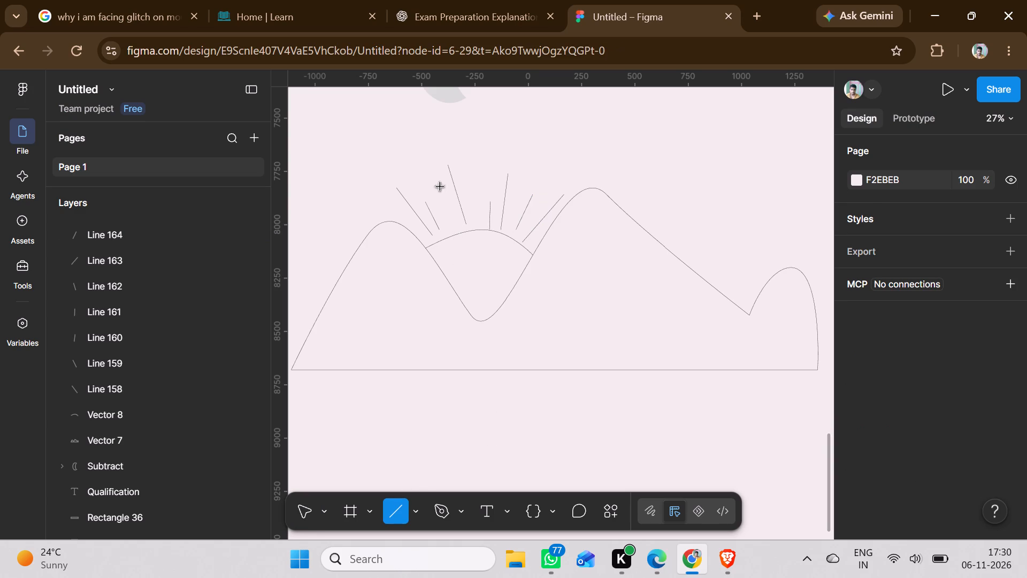
pyautogui.moveTo(440, 187); pyautogui.dragTo(421, 170)
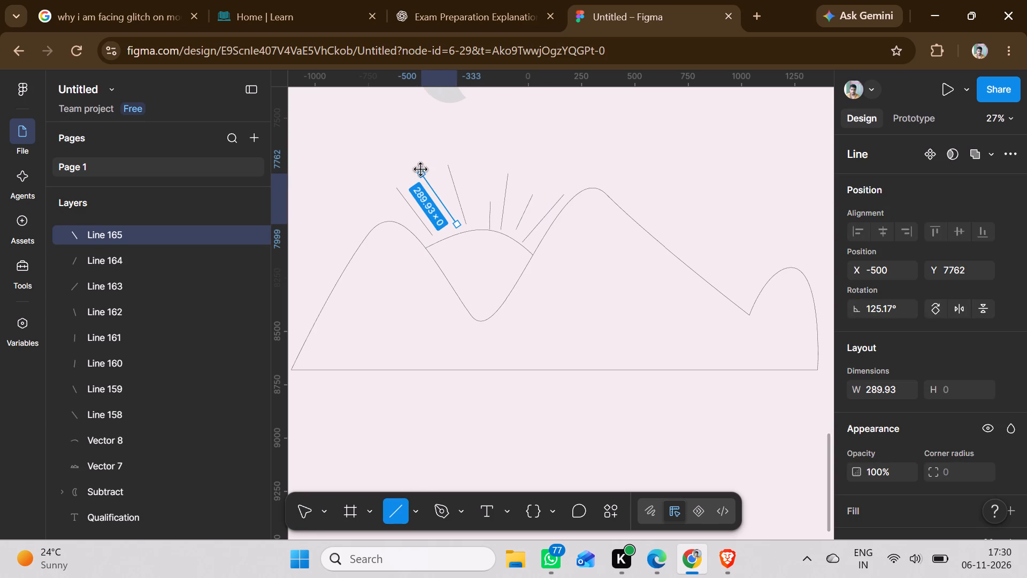
pyautogui.click(492, 415)
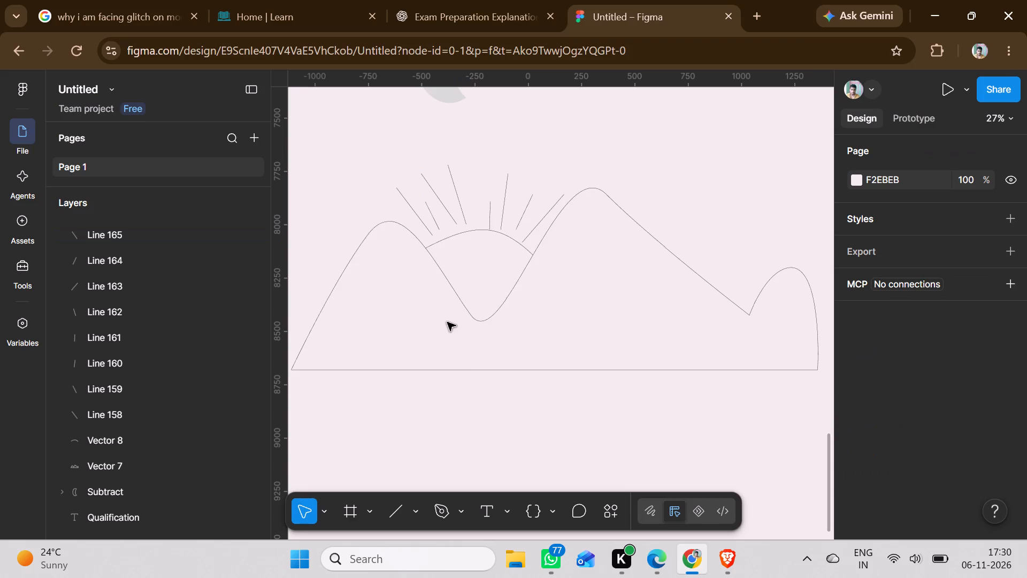
# Change the mountain outline's stroke colour to red CA2A2A.
pyautogui.click(476, 321)
pyautogui.scroll(-2, 897, 423)
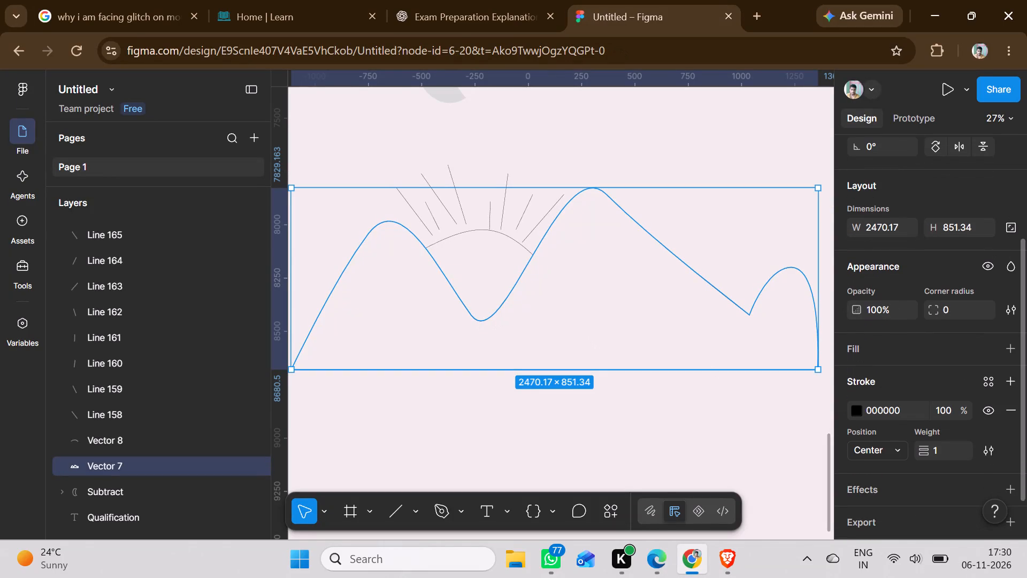
pyautogui.click(861, 405)
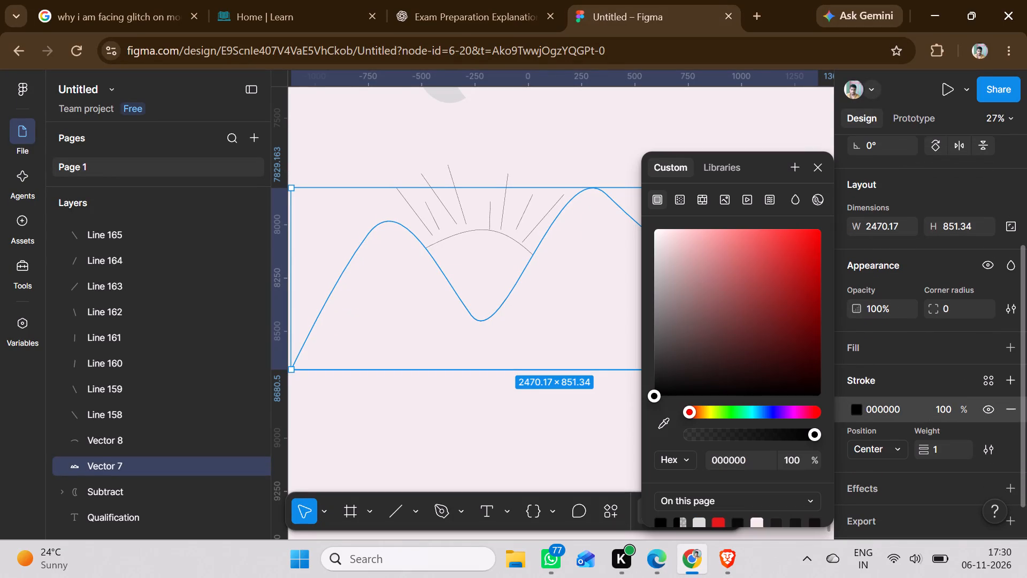
pyautogui.click(764, 347)
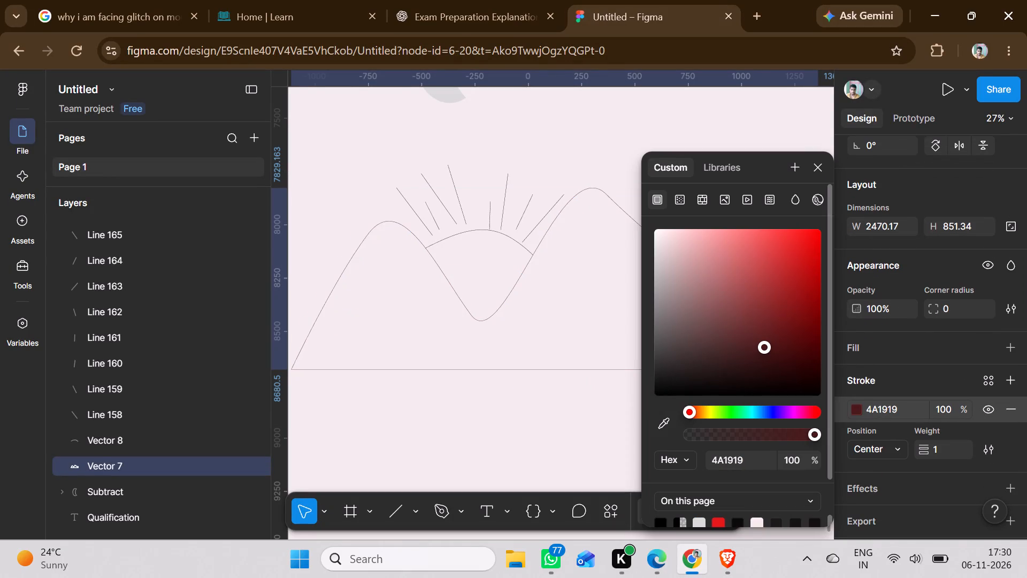
pyautogui.click(725, 347)
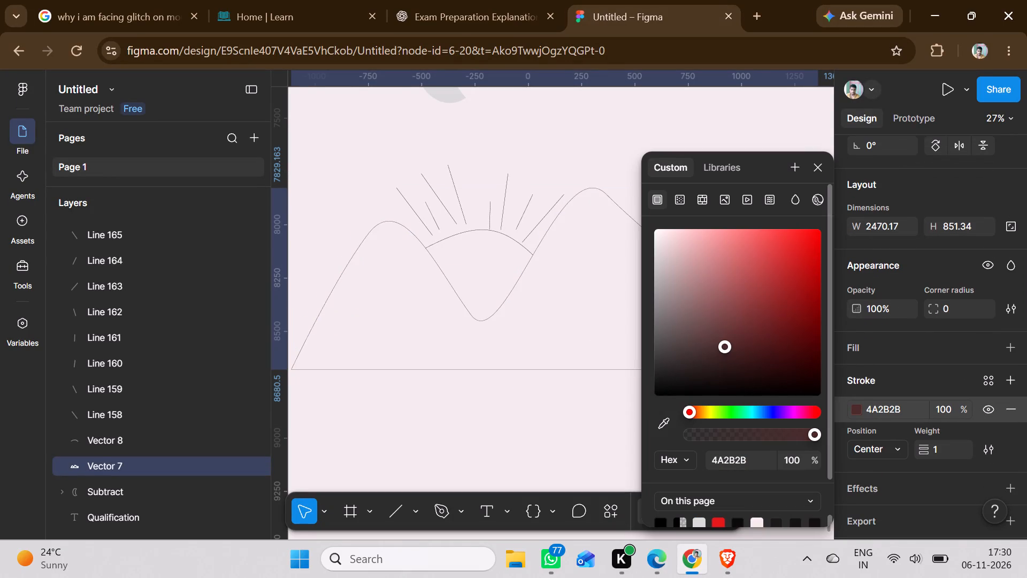
pyautogui.scroll(-1, 754, 419)
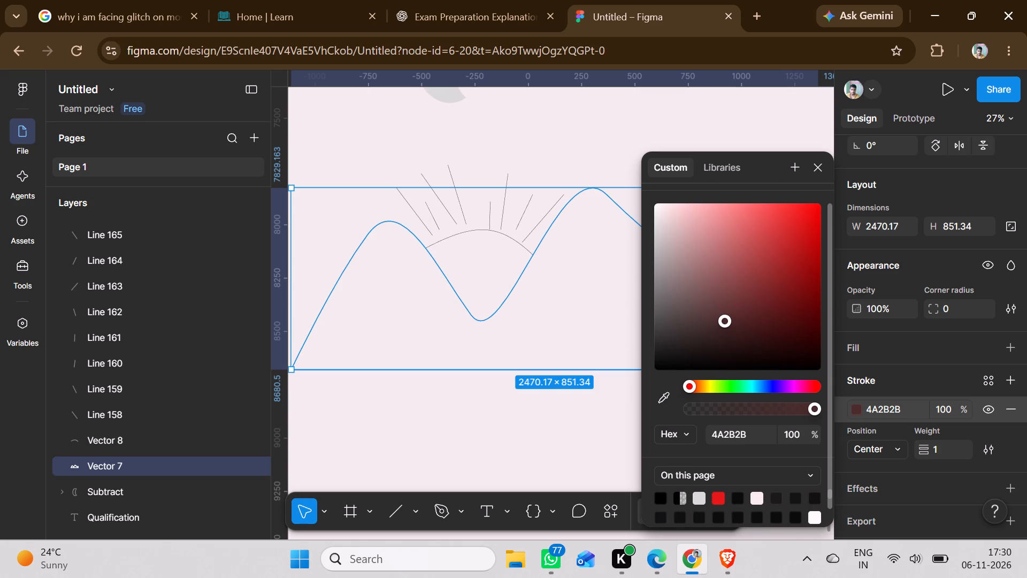
pyautogui.moveTo(729, 323); pyautogui.dragTo(786, 238)
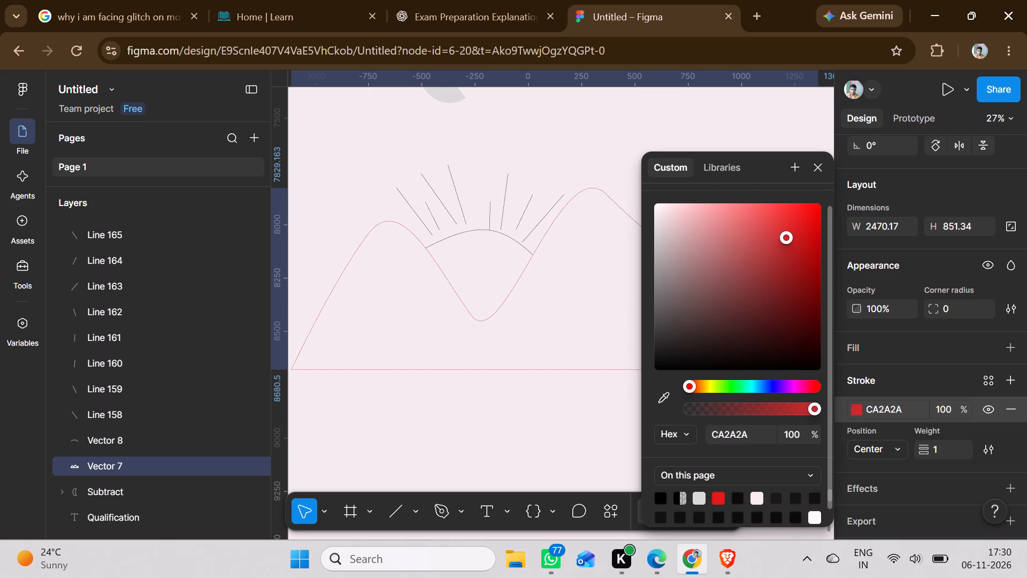
pyautogui.click(786, 238)
pyautogui.click(597, 489)
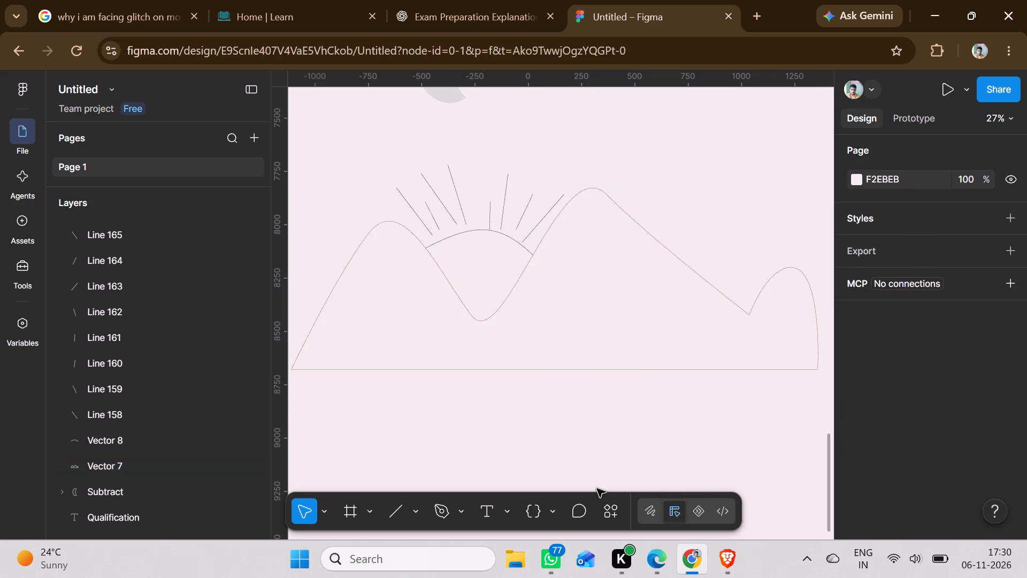
# Add a fill to the mountain shape and set its colour to muted red C46E6E.
pyautogui.click(648, 348)
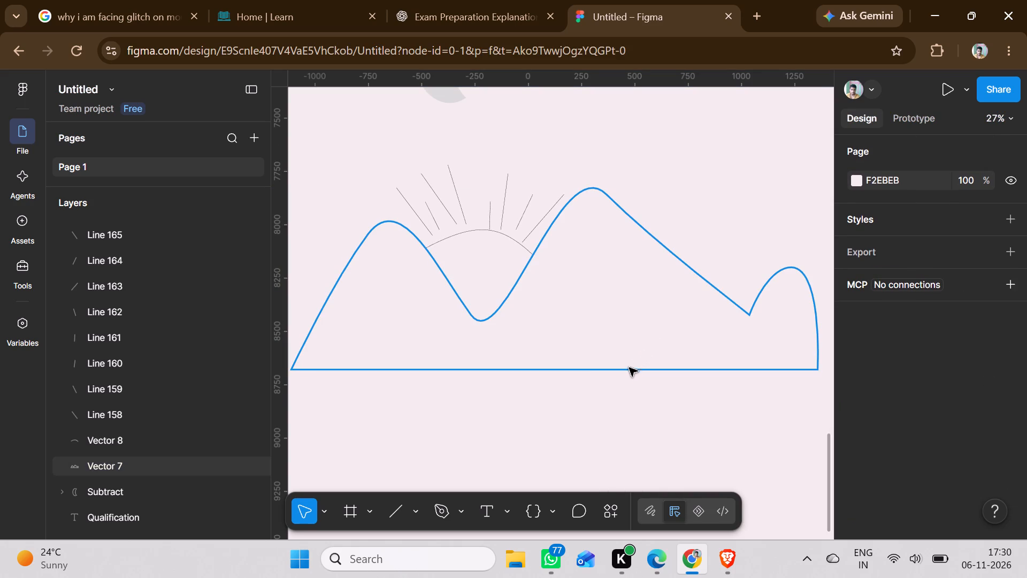
pyautogui.click(627, 370)
pyautogui.scroll(-1, 896, 368)
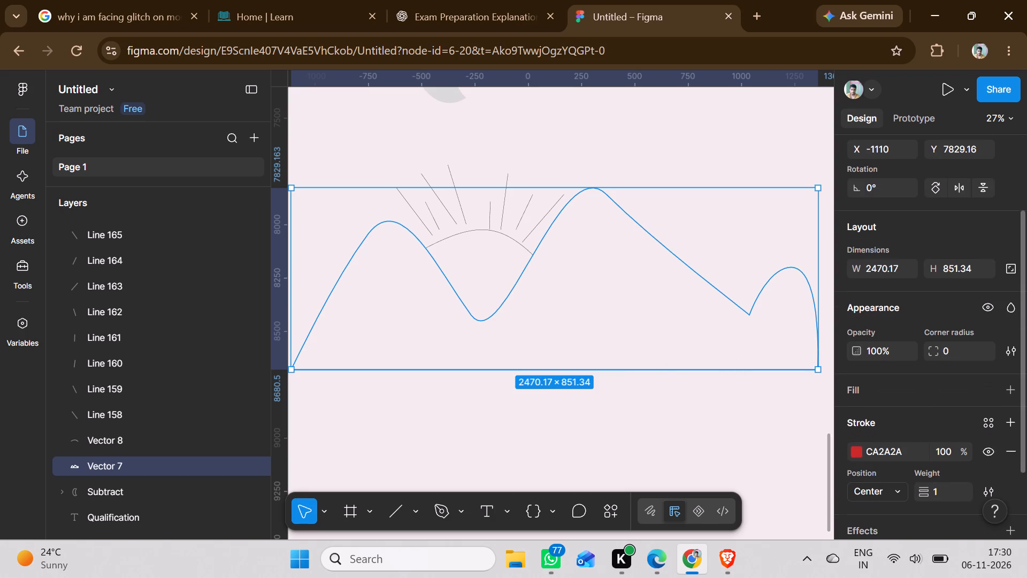
pyautogui.scroll(-2, 896, 368)
pyautogui.click(855, 301)
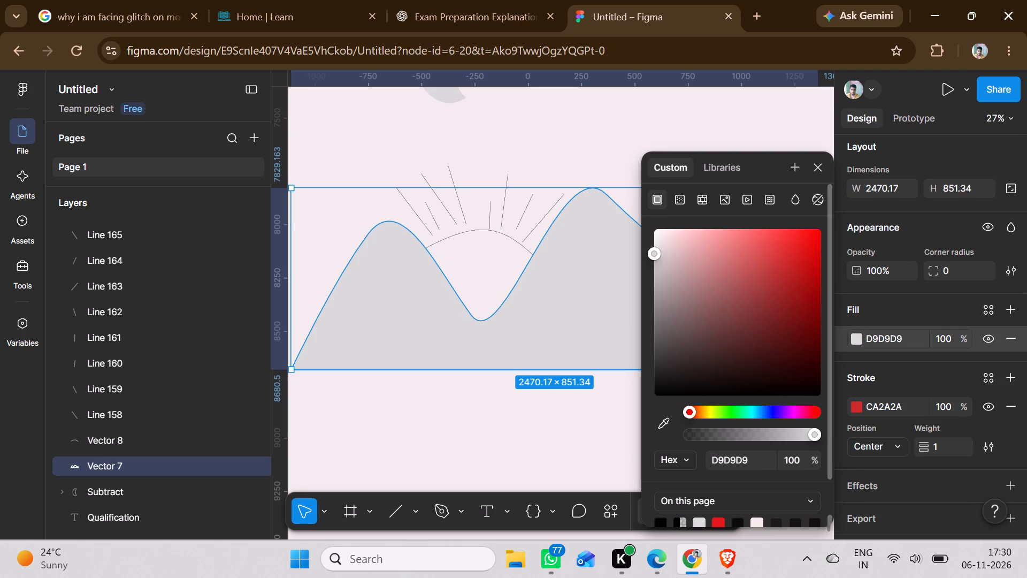
pyautogui.moveTo(655, 255); pyautogui.dragTo(725, 267)
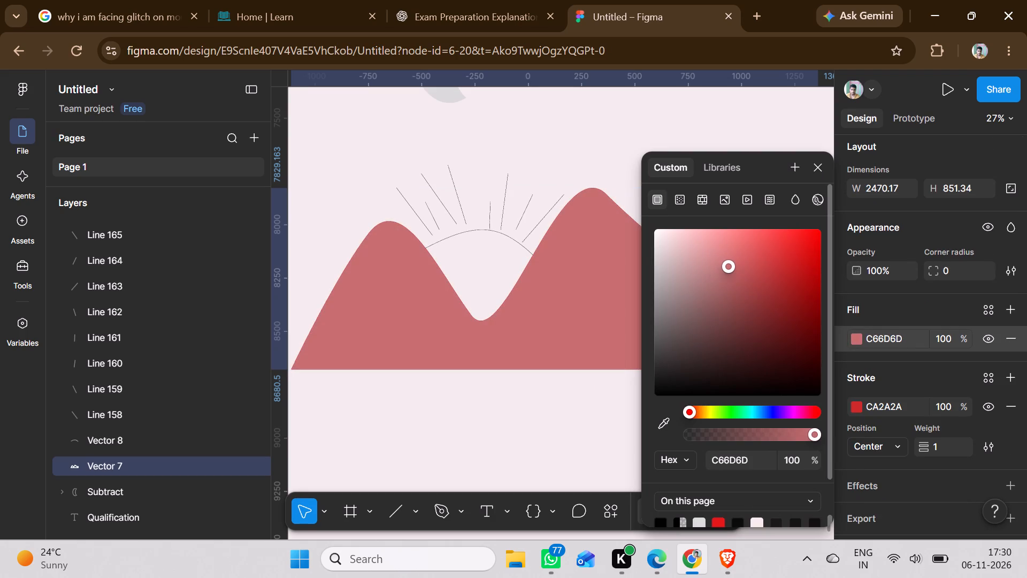
pyautogui.moveTo(725, 267); pyautogui.dragTo(716, 267)
pyautogui.click(716, 267)
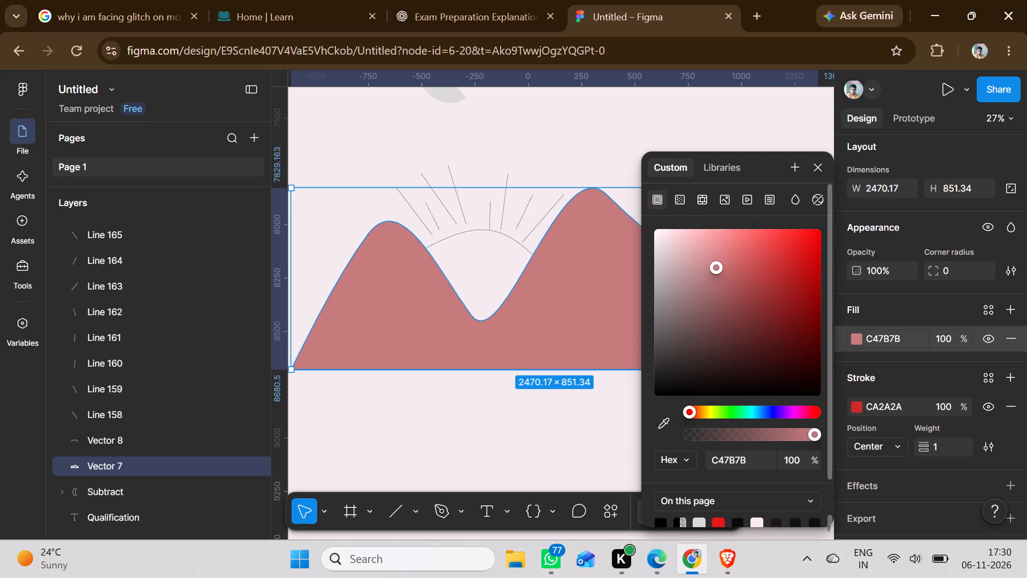
pyautogui.moveTo(717, 267); pyautogui.dragTo(727, 267)
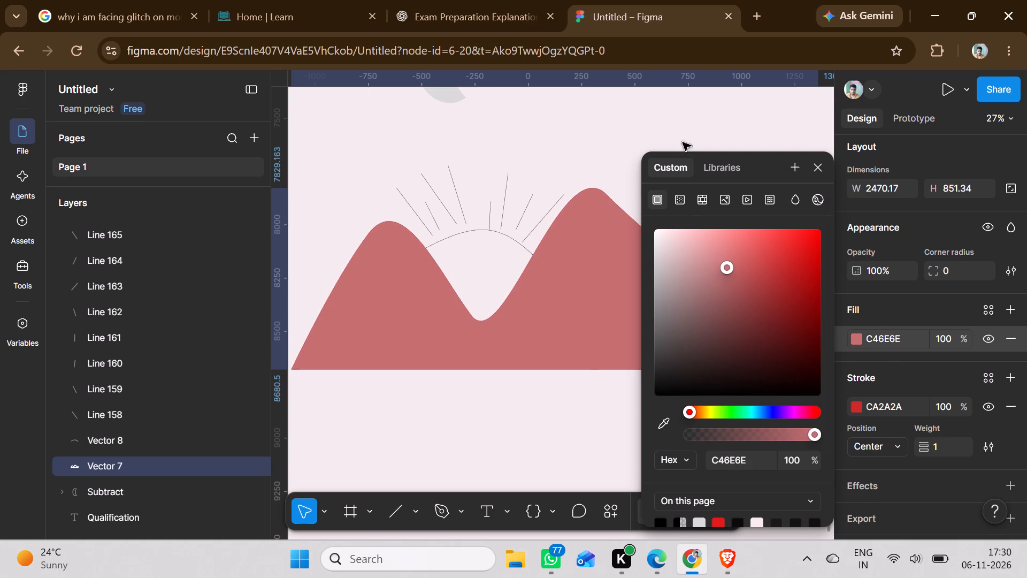
pyautogui.click(674, 117)
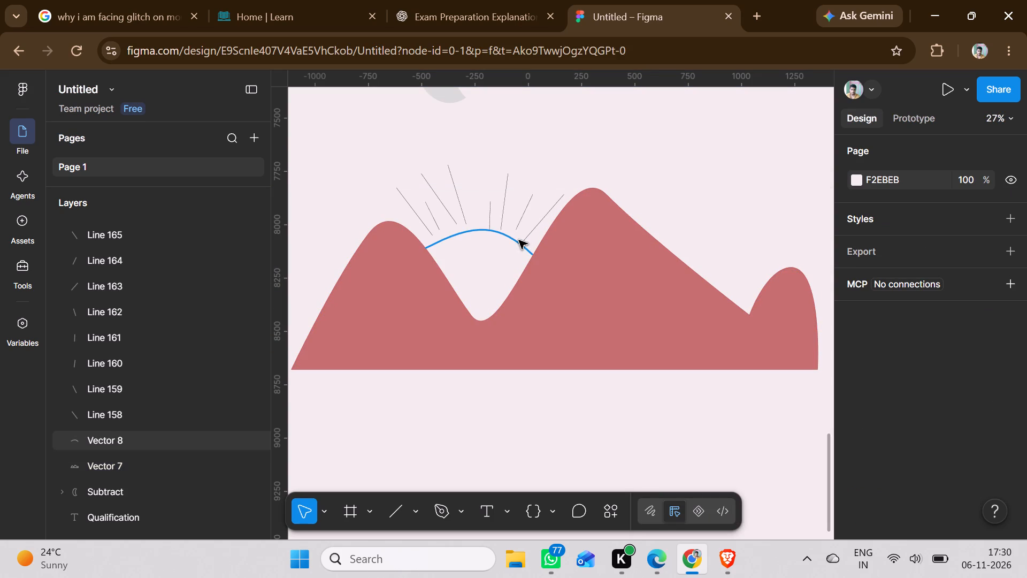
# Select the sun arc between the two tall mountains and bring its fill and stroke settings into reach.
pyautogui.click(519, 241)
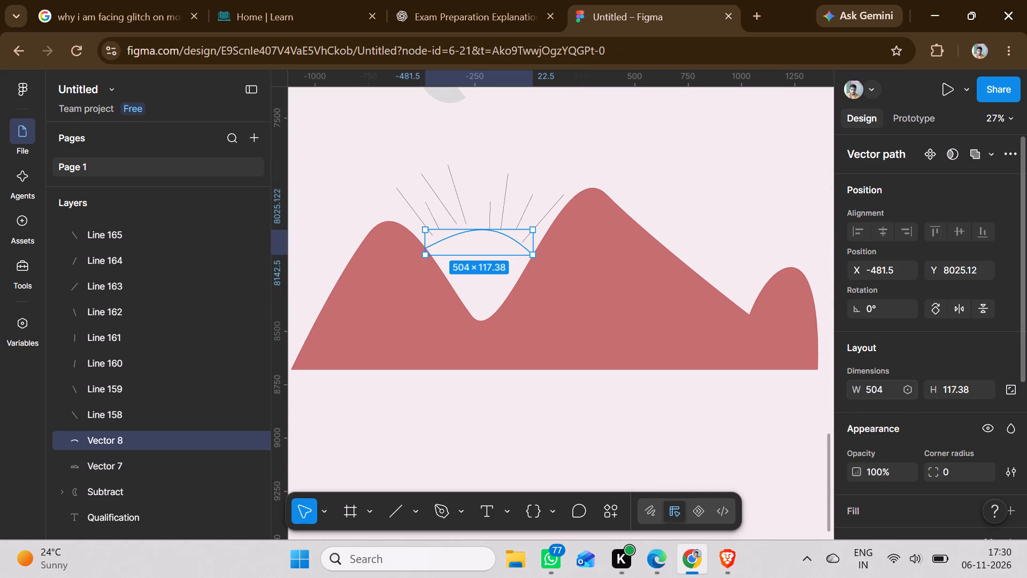
pyautogui.scroll(-2, 902, 428)
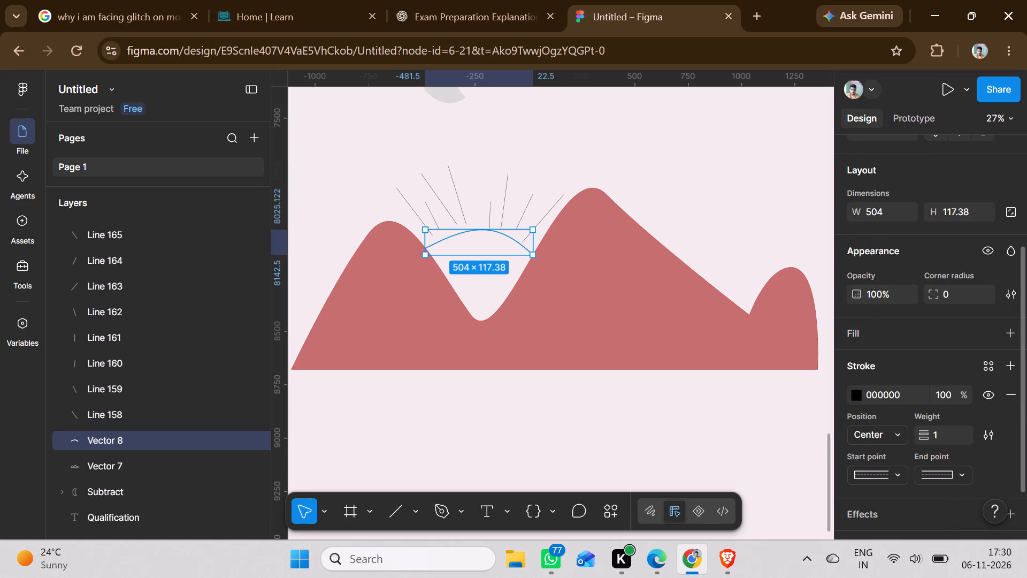